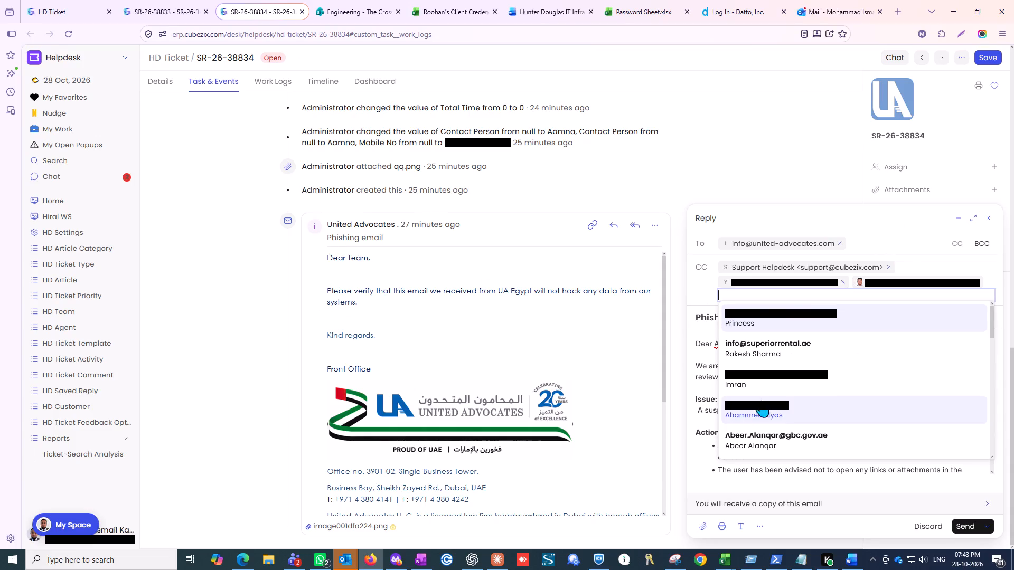
Review the drafted reply to the Phishing email ticket and send it to the client with its CC recipients.
{"action": "left_click", "coordinate": [691, 298]}
{"action": "scroll", "coordinate": [793, 376], "scroll_direction": "down", "scroll_amount": 6}
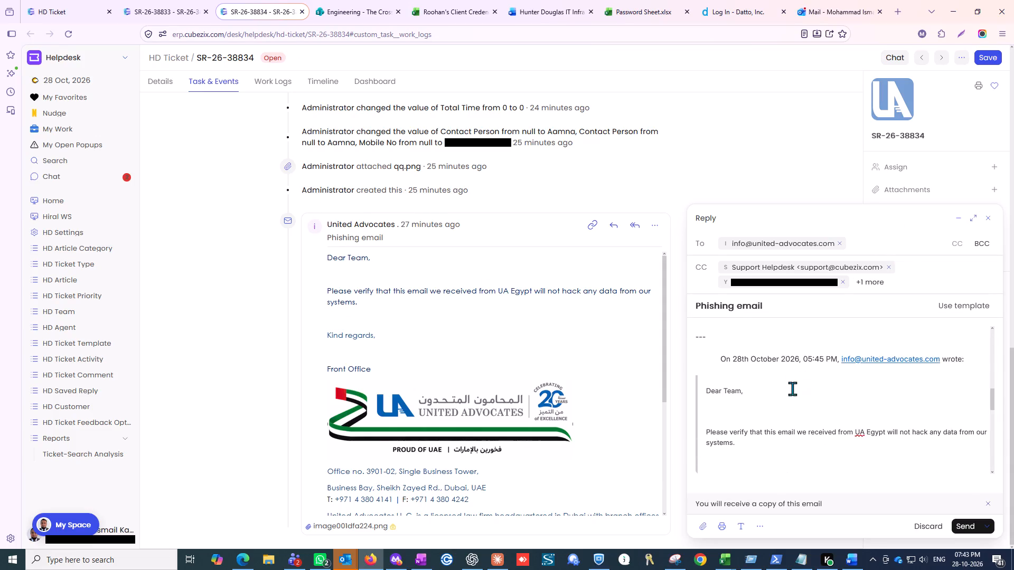
{"action": "scroll", "coordinate": [738, 389], "scroll_direction": "up", "scroll_amount": 2}
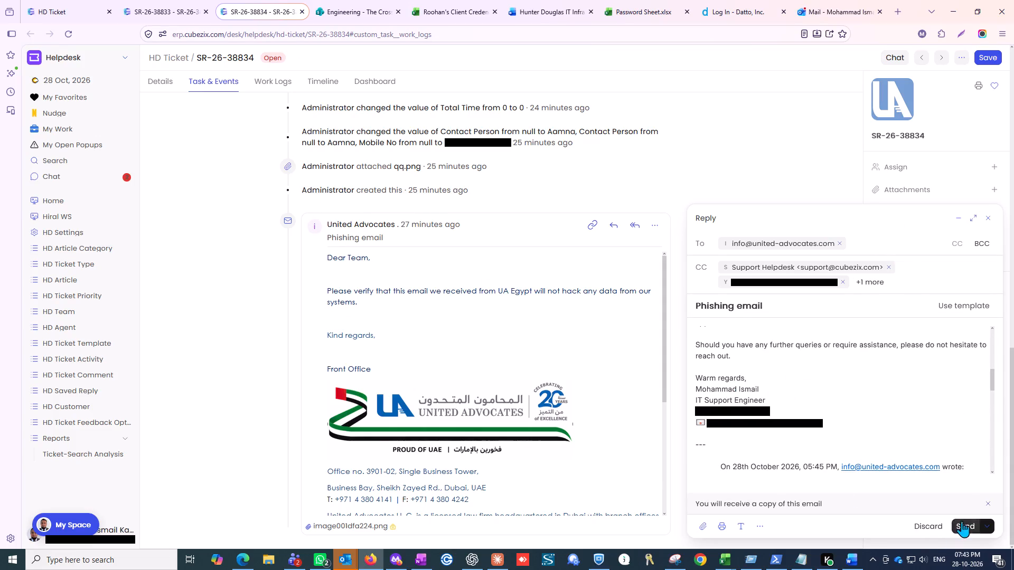
{"action": "left_click", "coordinate": [962, 521]}
Add a work log row to ticket SR-26-38834 and set its start time to 18:04.
{"action": "left_click", "coordinate": [269, 85]}
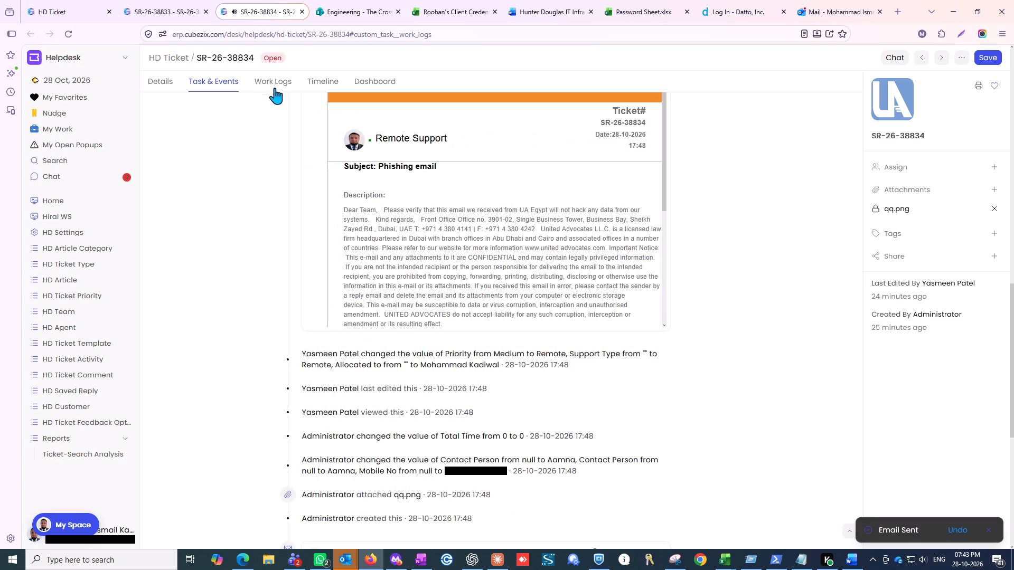
{"action": "left_click", "coordinate": [295, 213]}
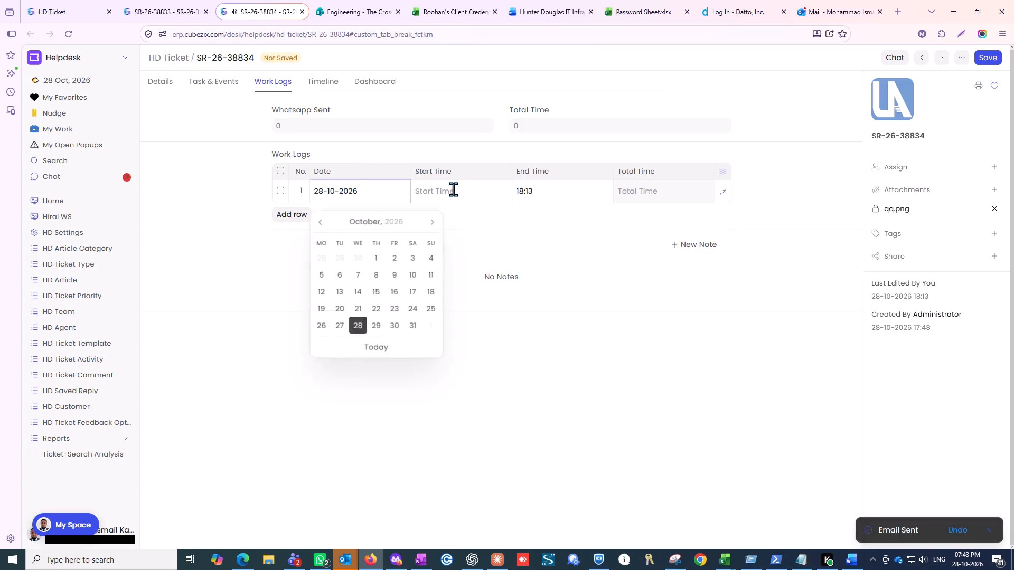
{"action": "left_click", "coordinate": [453, 189]}
{"action": "left_click", "coordinate": [463, 227]}
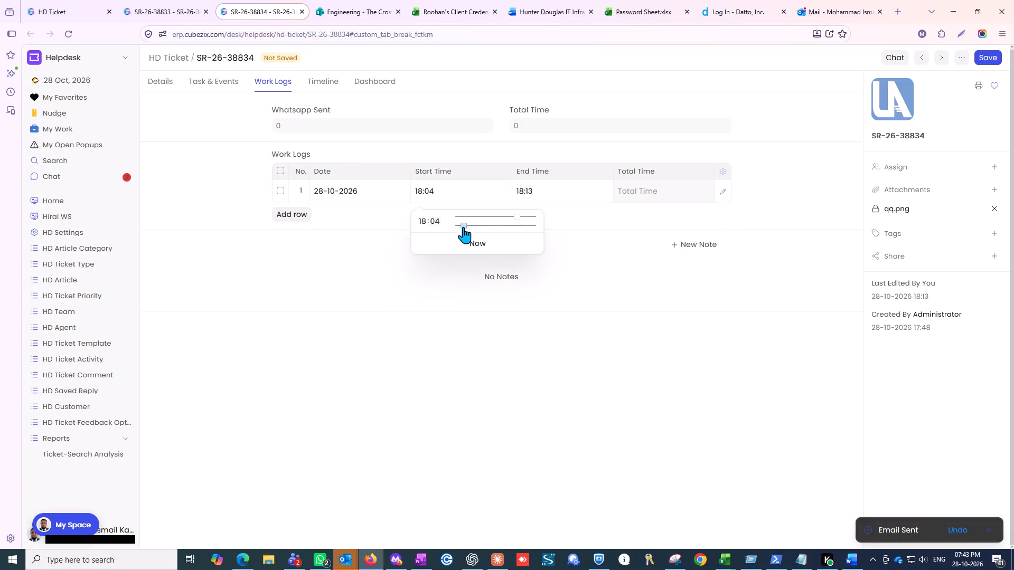
{"action": "left_click", "coordinate": [390, 295]}
Copy the text of the sent Phishing email reply, from the greeting to the sign-off, from the ticket's activity history.
{"action": "left_click", "coordinate": [162, 79]}
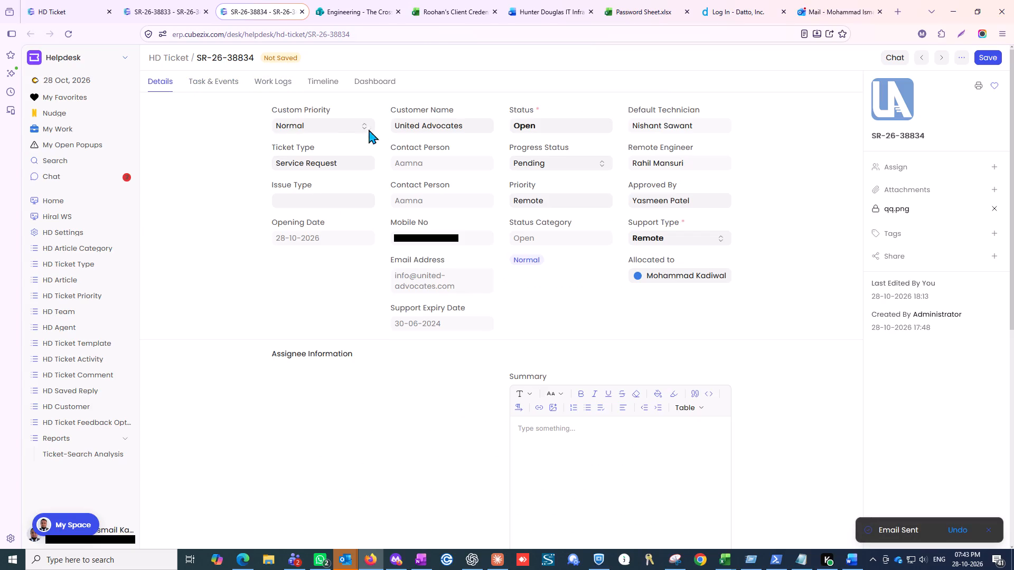
{"action": "left_click", "coordinate": [221, 74]}
{"action": "scroll", "coordinate": [598, 185], "scroll_direction": "down", "scroll_amount": 4}
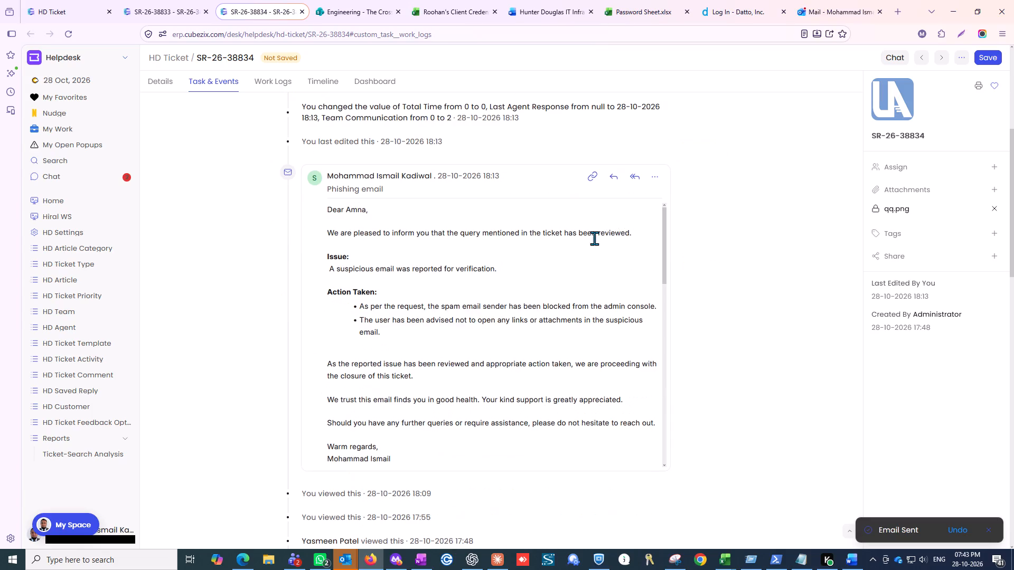
{"action": "scroll", "coordinate": [539, 251], "scroll_direction": "down", "scroll_amount": 2}
{"action": "left_click_drag", "start_coordinate": [463, 370], "coordinate": [348, 242]}
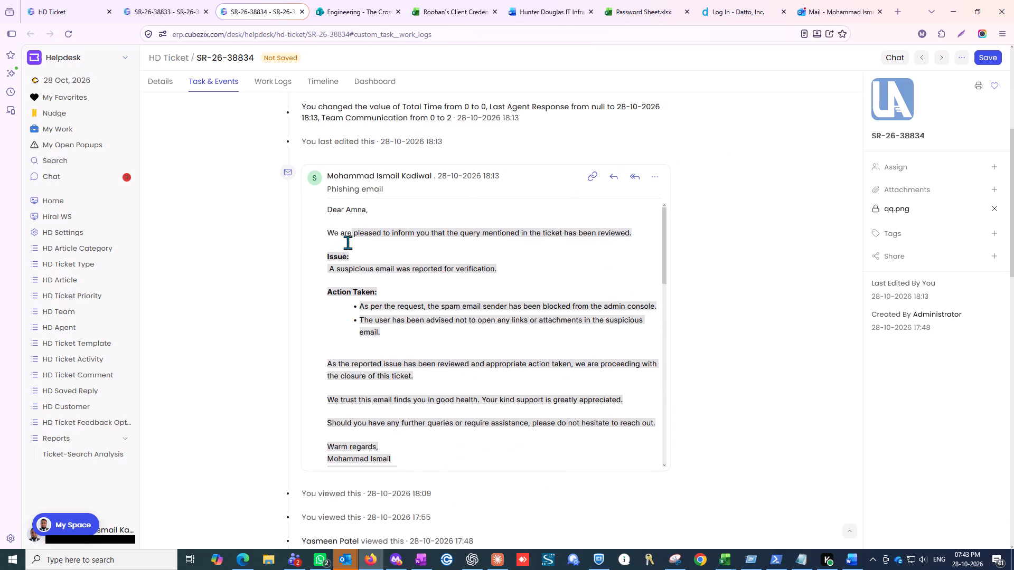
{"action": "left_click_drag", "start_coordinate": [348, 242], "coordinate": [316, 209]}
{"action": "key", "text": "ctrl+c"}
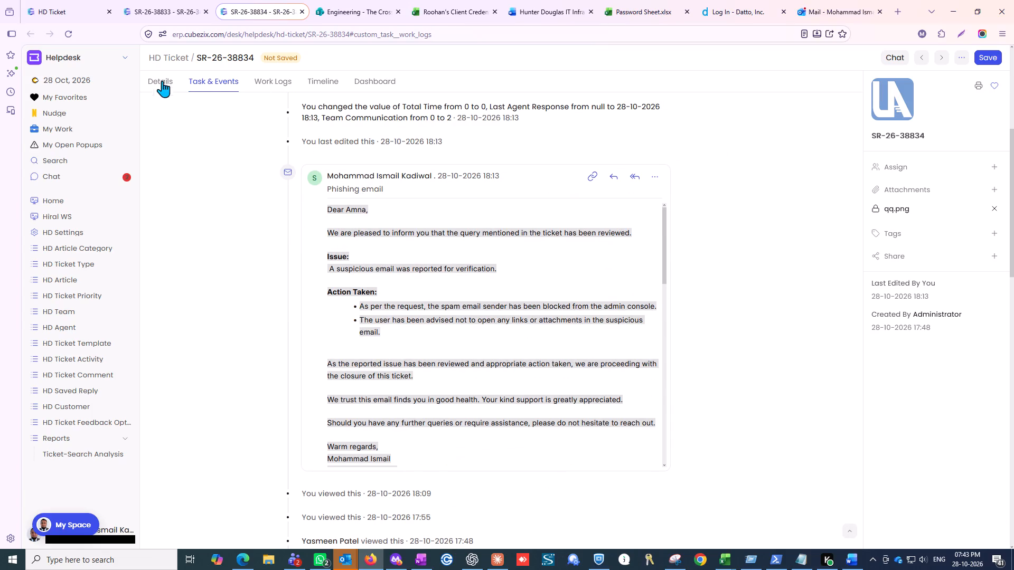
Set both the Status and the Progress Status in the ticket details to Resolved.
{"action": "left_click", "coordinate": [162, 81]}
{"action": "left_click_drag", "start_coordinate": [544, 127], "coordinate": [433, 122]}
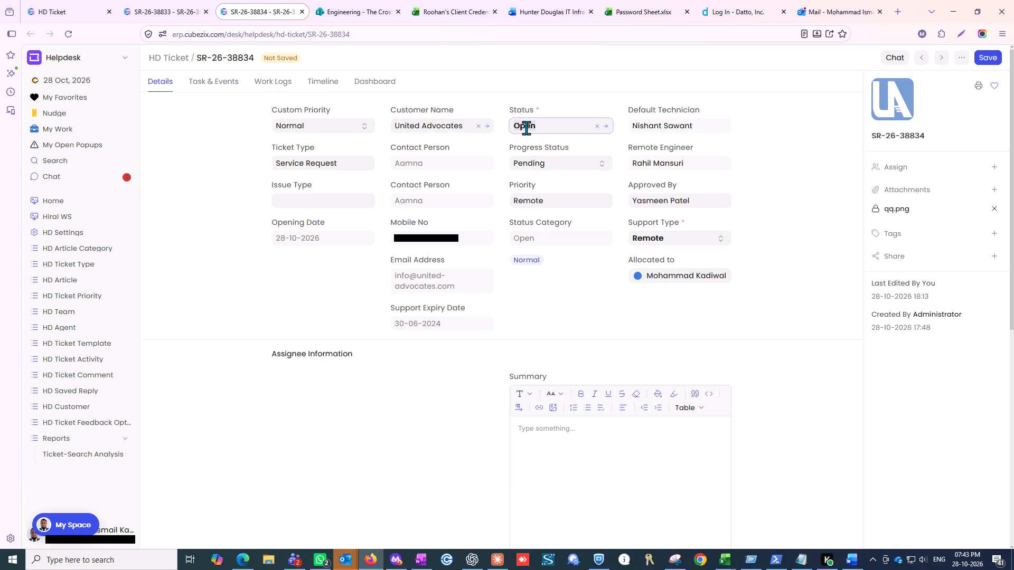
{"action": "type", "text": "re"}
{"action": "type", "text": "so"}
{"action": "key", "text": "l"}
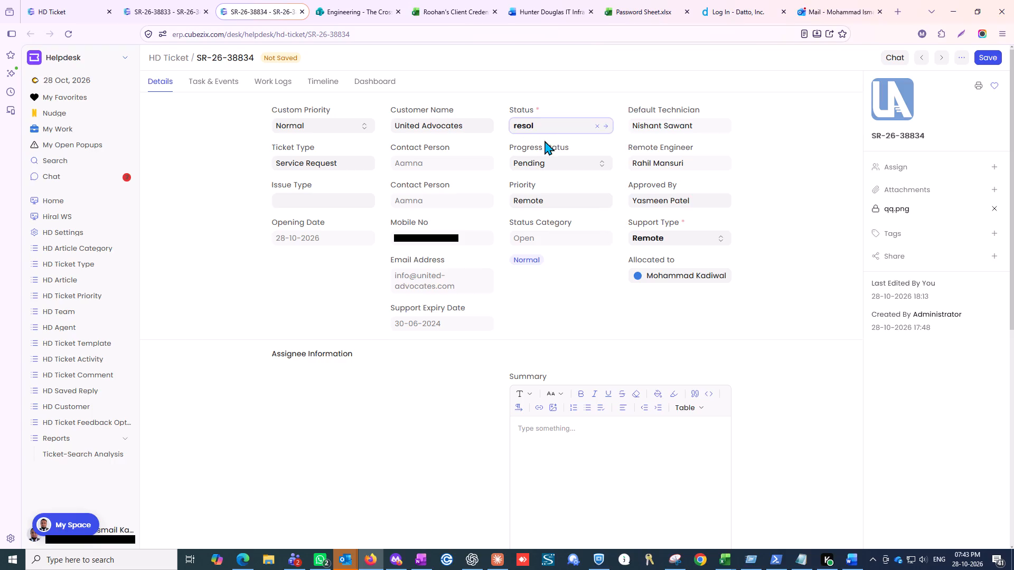
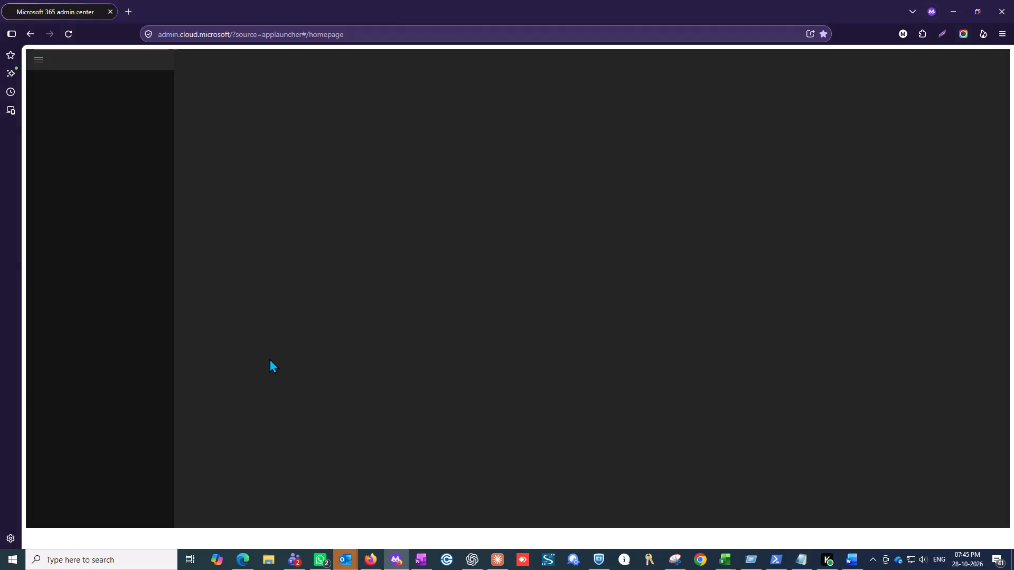
{"action": "key", "text": "alt+Tab"}
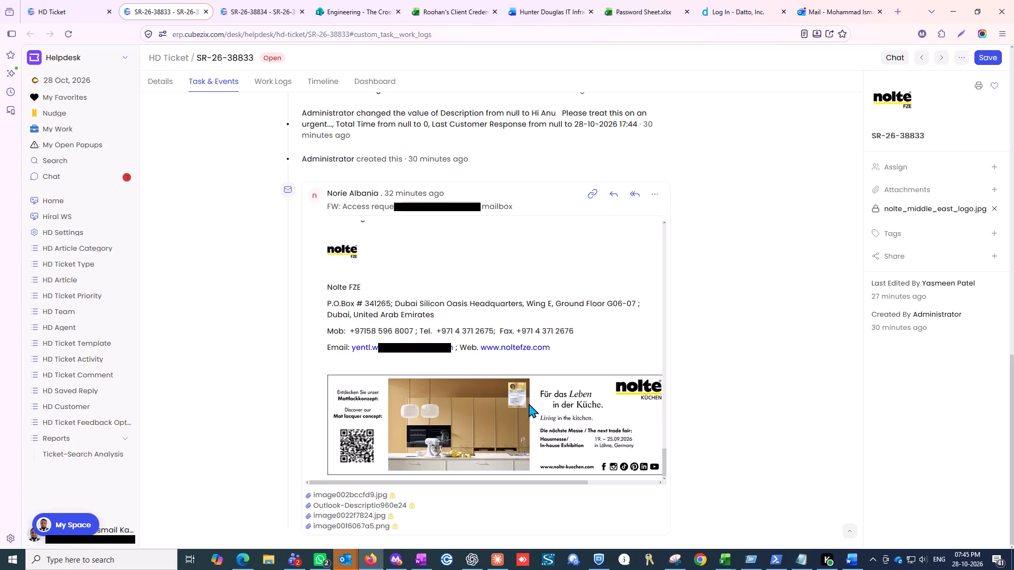
{"action": "scroll", "coordinate": [572, 391], "scroll_direction": "down", "scroll_amount": 9}
{"action": "scroll", "coordinate": [547, 399], "scroll_direction": "up", "scroll_amount": 5}
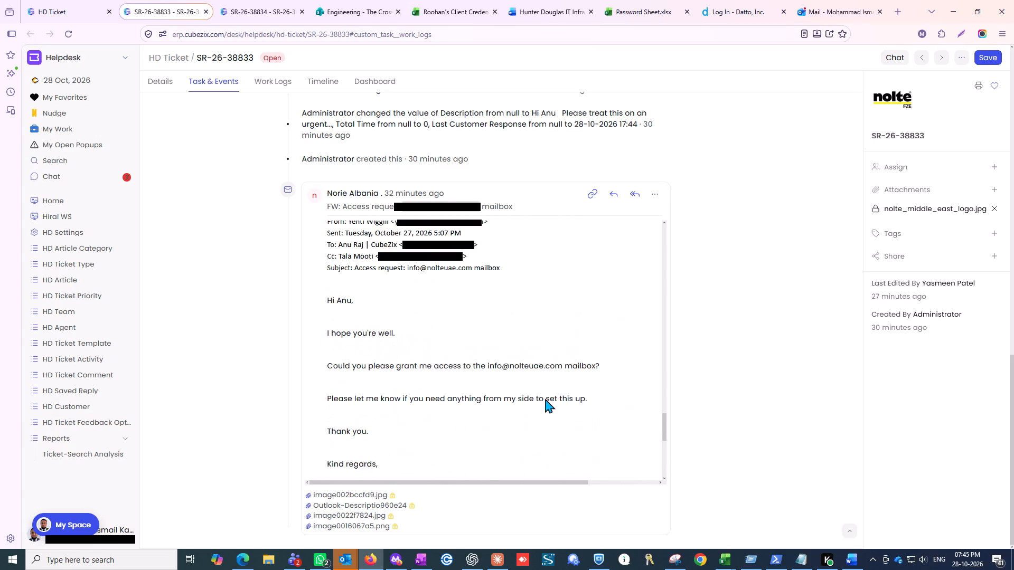
{"action": "scroll", "coordinate": [545, 398], "scroll_direction": "down", "scroll_amount": 13}
{"action": "scroll", "coordinate": [759, 402], "scroll_direction": "down", "scroll_amount": 10}
{"action": "scroll", "coordinate": [532, 414], "scroll_direction": "up", "scroll_amount": 3}
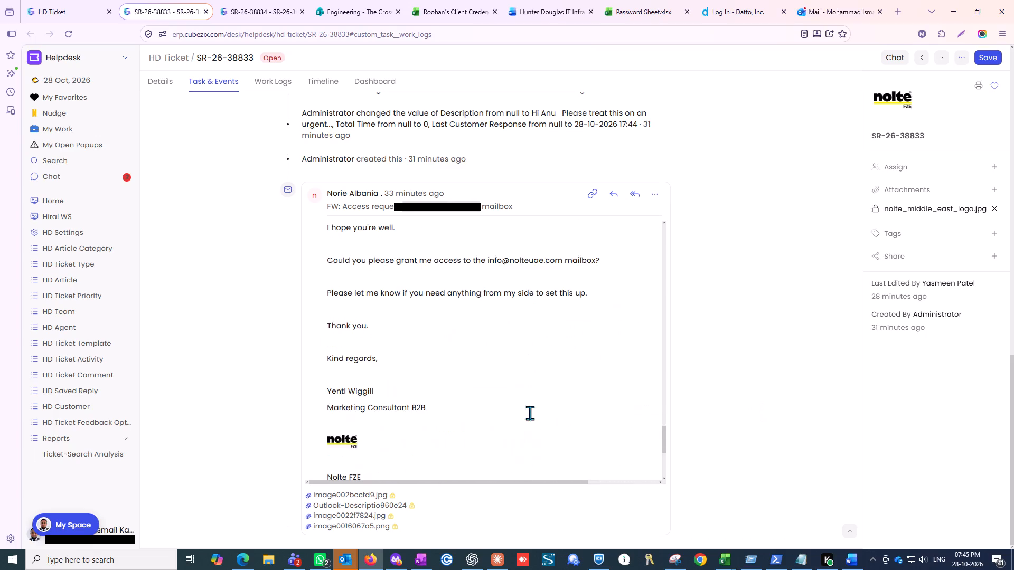
{"action": "scroll", "coordinate": [530, 413], "scroll_direction": "up", "scroll_amount": 2}
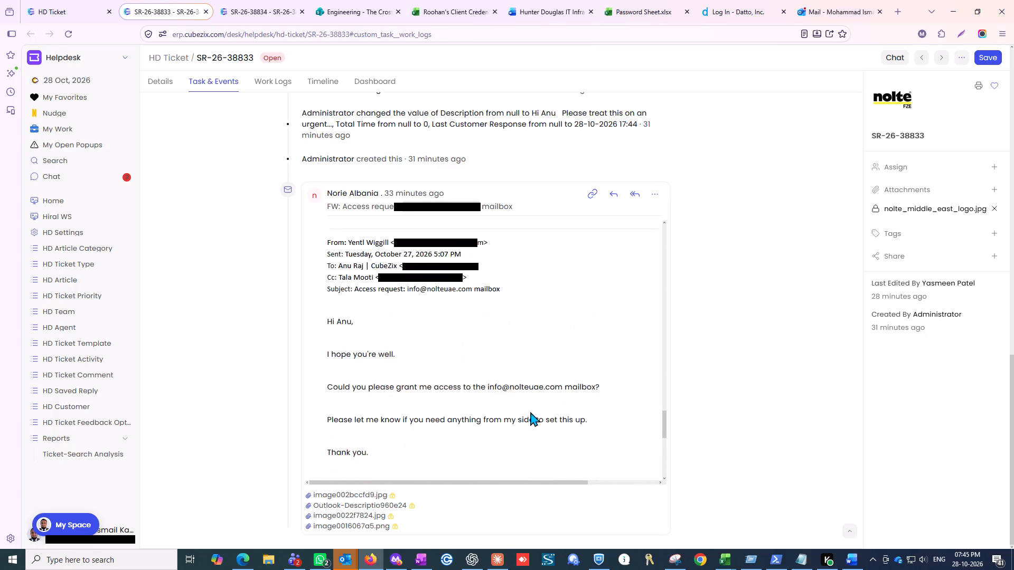
{"action": "scroll", "coordinate": [530, 411], "scroll_direction": "down", "scroll_amount": 2}
{"action": "scroll", "coordinate": [529, 411], "scroll_direction": "up", "scroll_amount": 2}
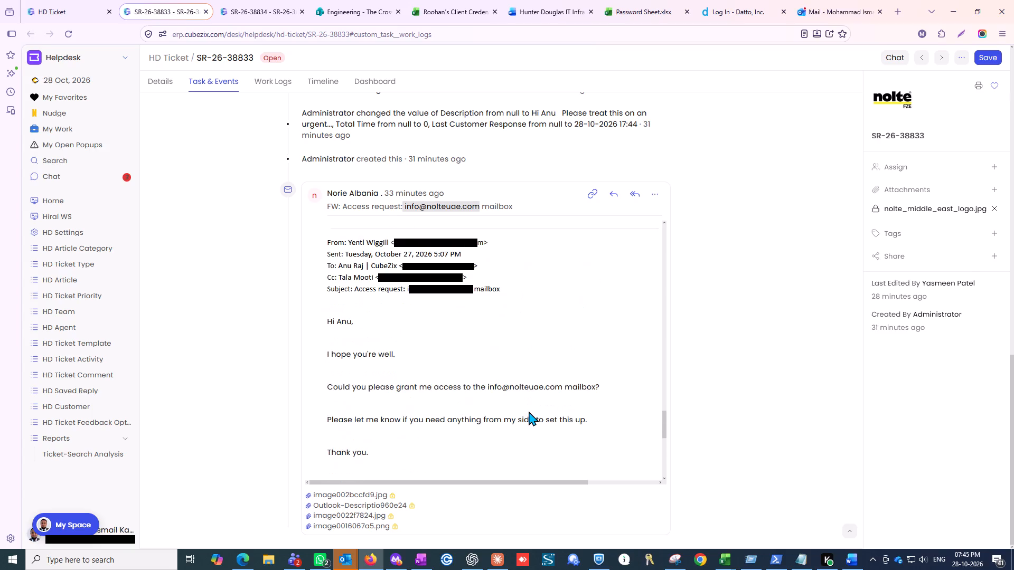
Switch to the Microsoft 365 admin center for Nolte FZE, show all navigation entries and open the Active users list.
{"action": "key", "text": "alt+Tab"}
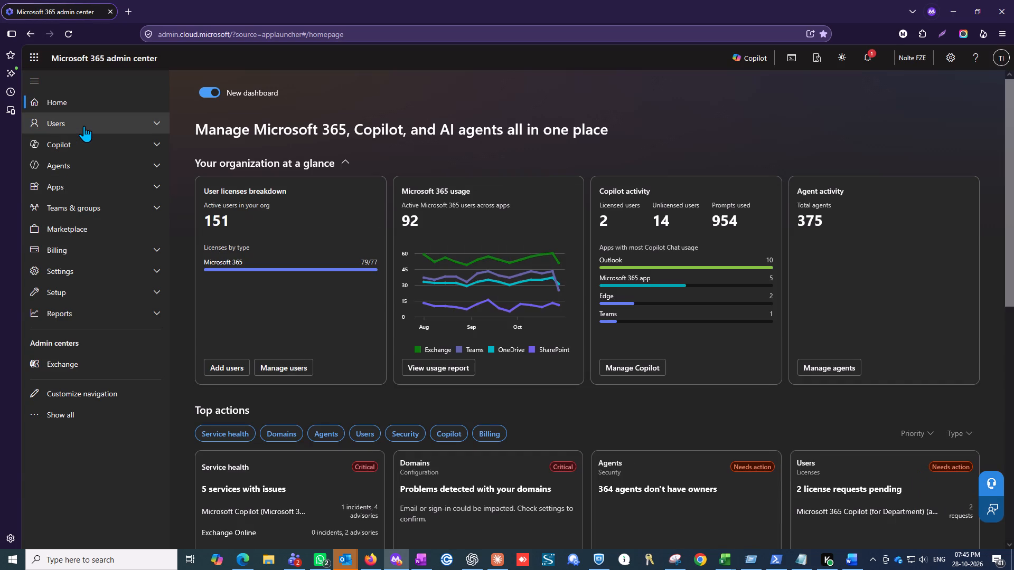
{"action": "left_click", "coordinate": [67, 412]}
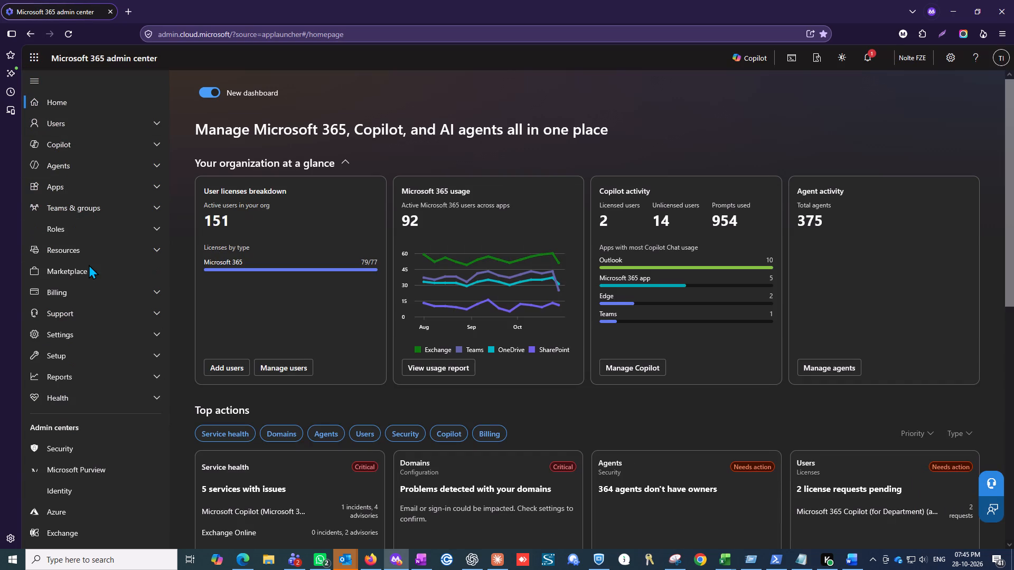
{"action": "left_click", "coordinate": [118, 120]}
{"action": "left_click", "coordinate": [98, 136]}
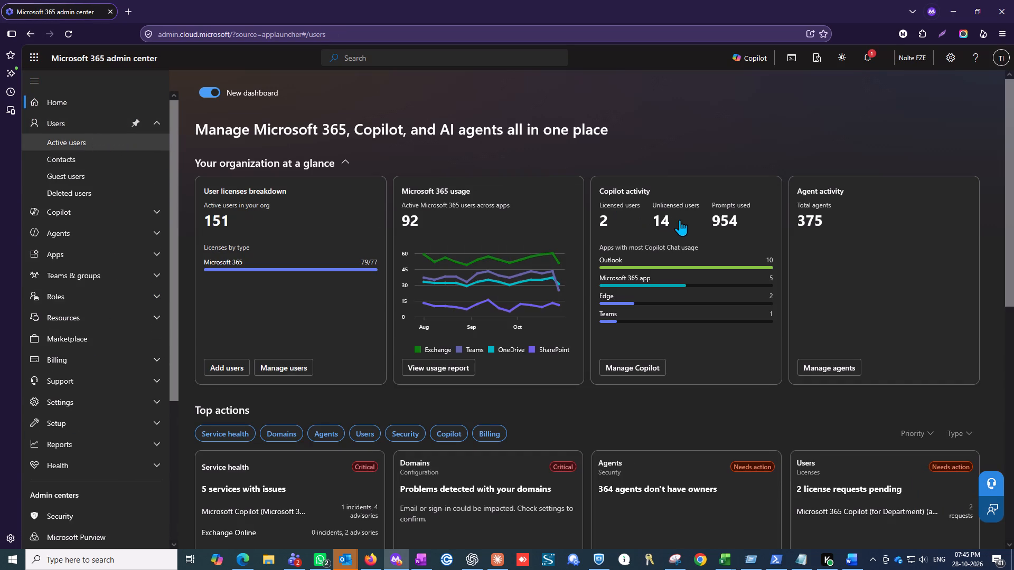
Return to ticket SR-26-38833 and copy the requested mailbox's address from the body of the access request email.
{"action": "key", "text": "alt+Tab"}
{"action": "right_click", "coordinate": [526, 387]}
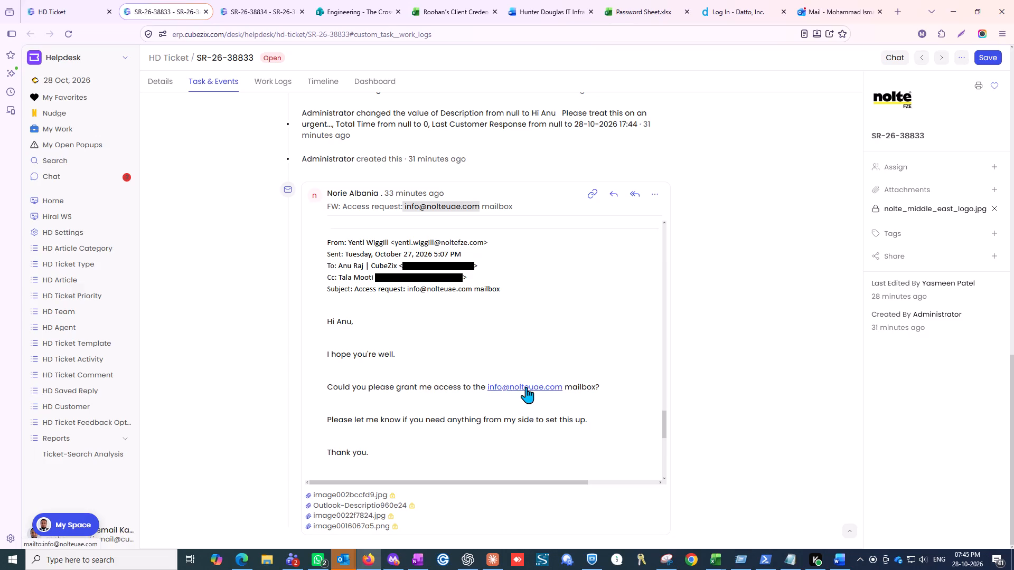
Switch to the Microsoft 365 admin center and search the active users for the info mailbox address named in the ticket.
{"action": "left_click", "coordinate": [558, 220]}
{"action": "key", "text": "alt+Tab"}
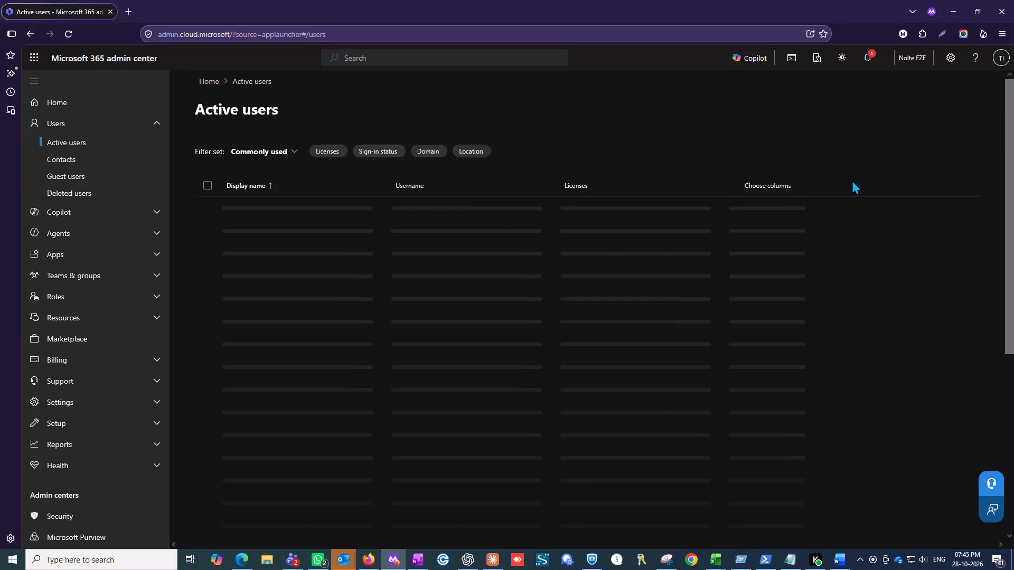
{"action": "left_click", "coordinate": [843, 221]}
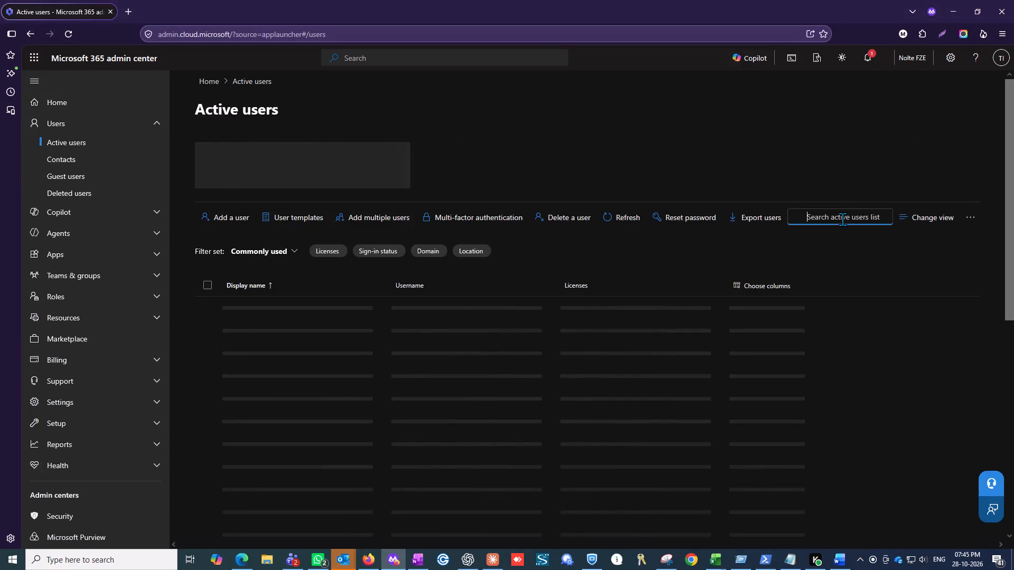
{"action": "key", "text": "ctrl+v"}
{"action": "key", "text": "Return"}
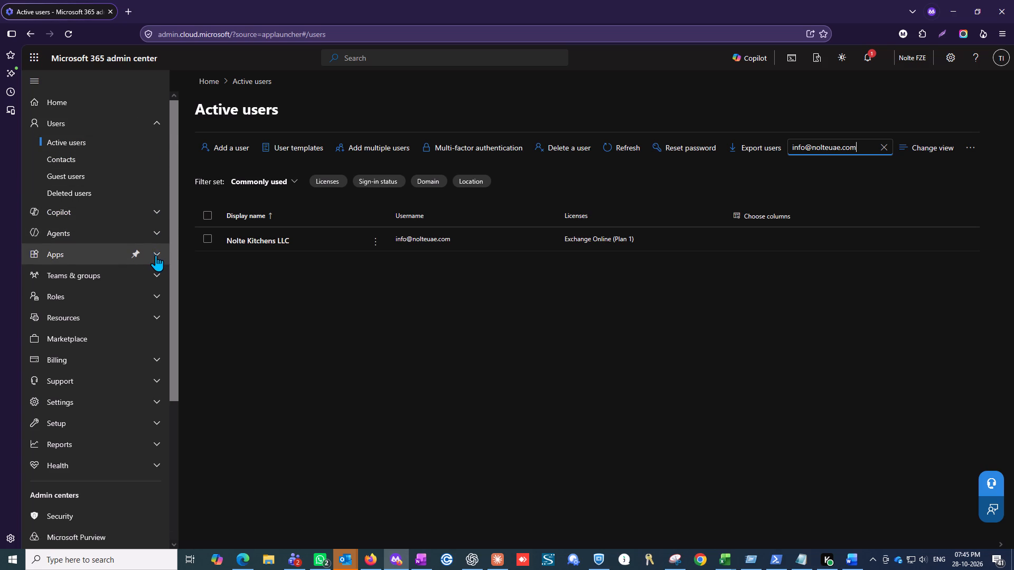
Open the Shared mailboxes list under Teams & groups and look through its entries for the requested info mailbox.
{"action": "left_click", "coordinate": [156, 271]}
{"action": "left_click", "coordinate": [92, 348]}
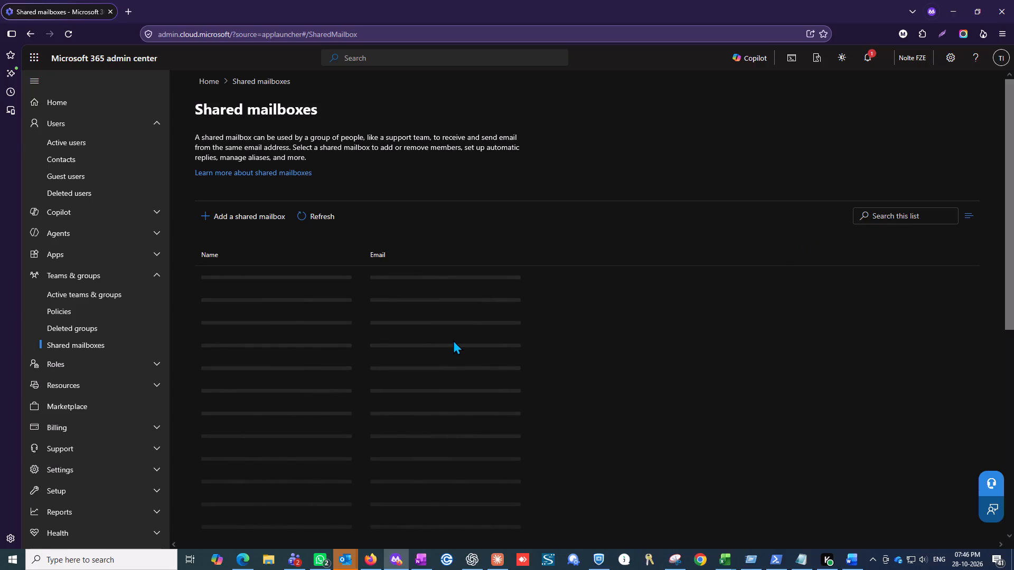
{"action": "scroll", "coordinate": [452, 343], "scroll_direction": "down", "scroll_amount": 4}
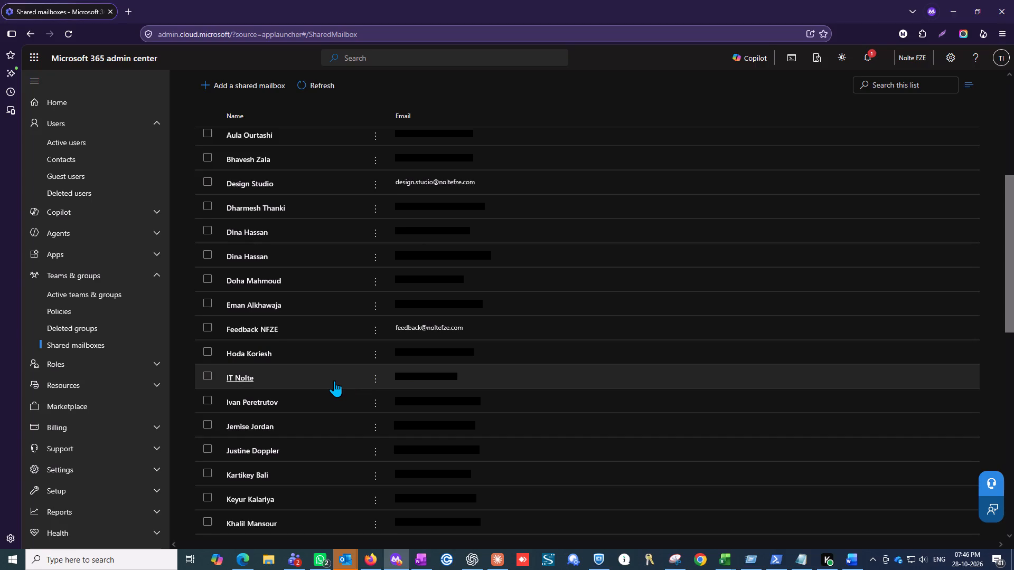
{"action": "scroll", "coordinate": [336, 378], "scroll_direction": "down", "scroll_amount": 3}
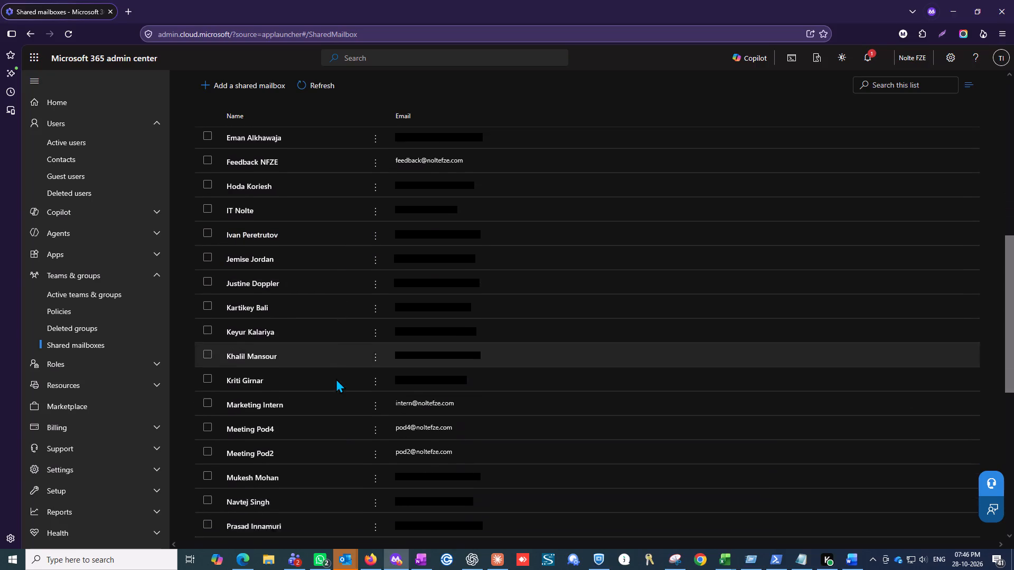
{"action": "scroll", "coordinate": [336, 378], "scroll_direction": "down", "scroll_amount": 1}
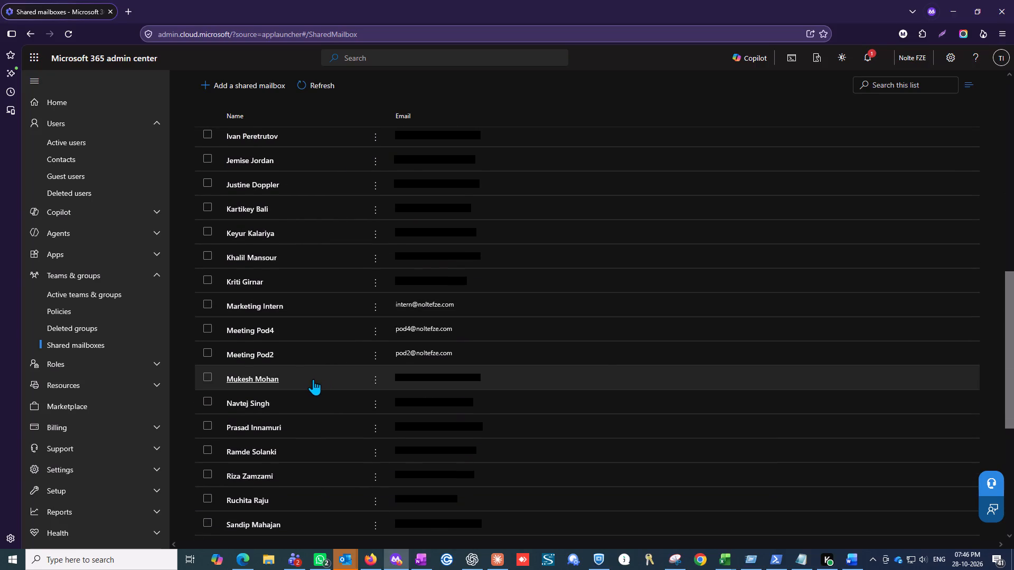
{"action": "scroll", "coordinate": [308, 378], "scroll_direction": "down", "scroll_amount": 2}
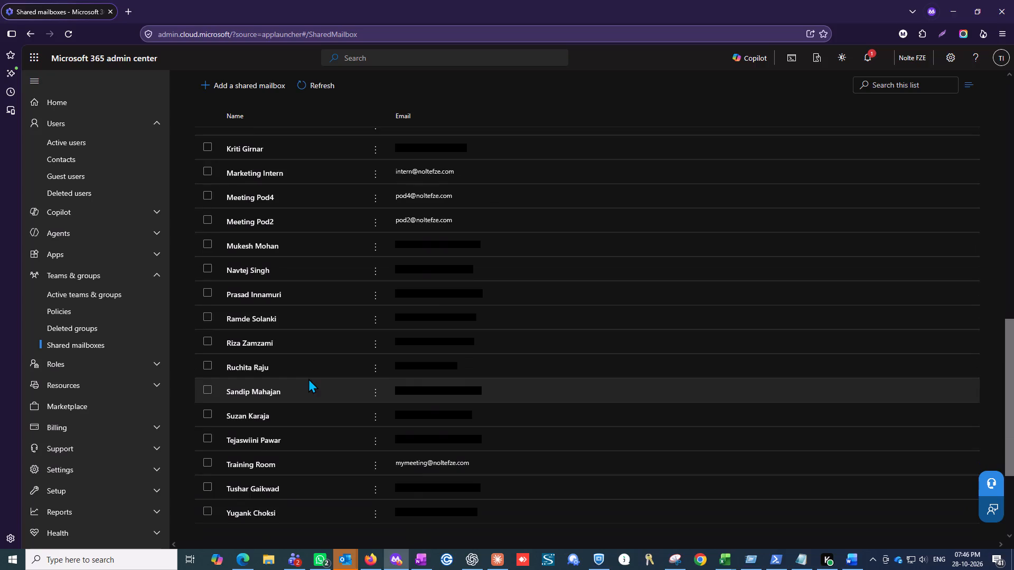
{"action": "scroll", "coordinate": [308, 378], "scroll_direction": "down", "scroll_amount": 2}
{"action": "scroll", "coordinate": [308, 378], "scroll_direction": "up", "scroll_amount": 4}
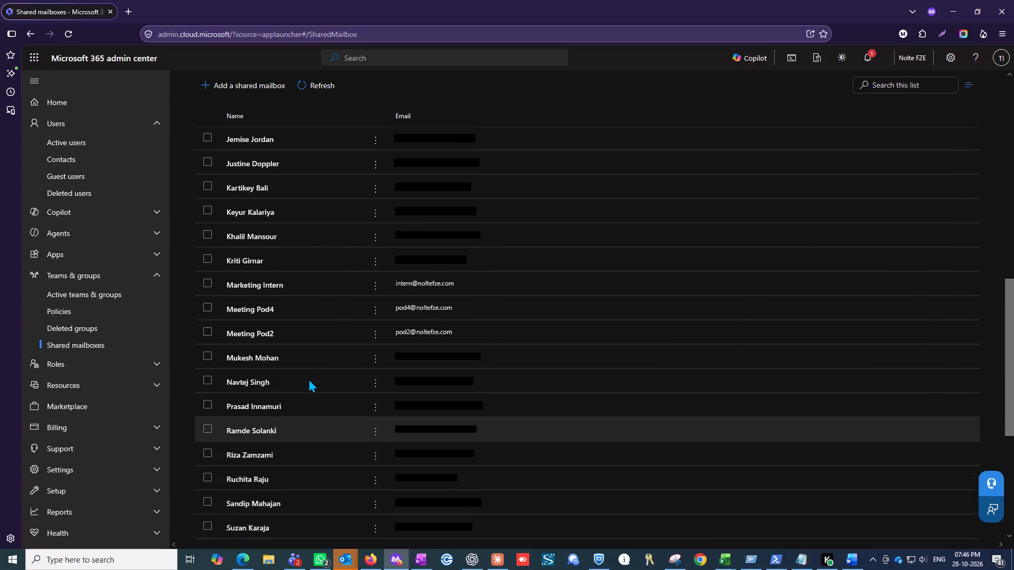
{"action": "scroll", "coordinate": [308, 378], "scroll_direction": "up", "scroll_amount": 2}
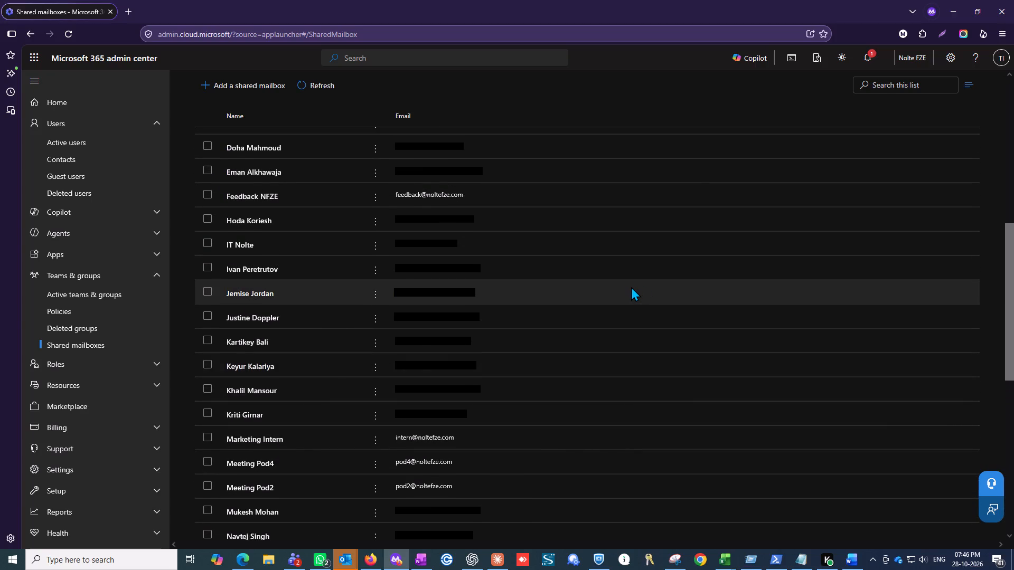
{"action": "scroll", "coordinate": [631, 287], "scroll_direction": "up", "scroll_amount": 12}
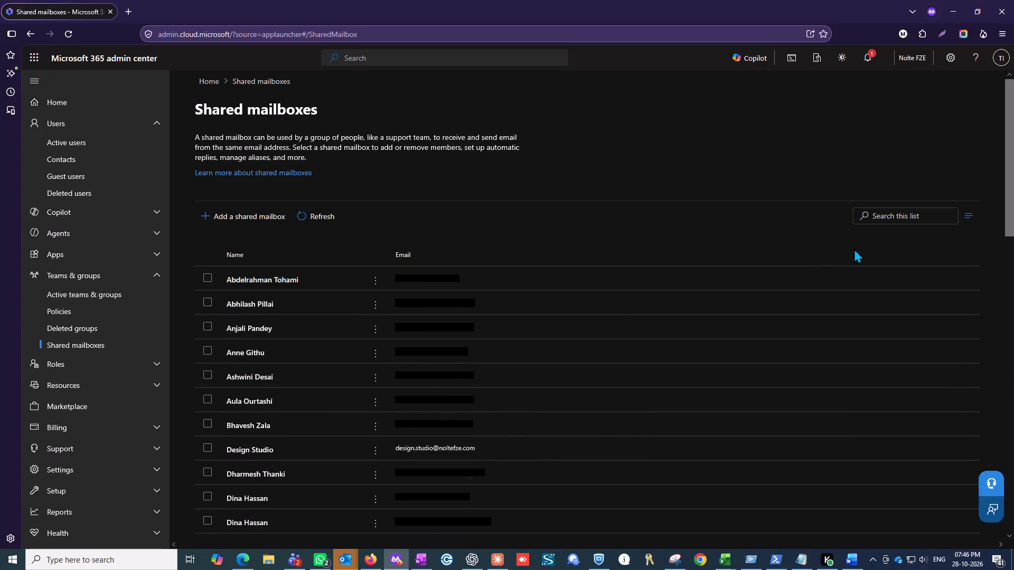
Search the shared mailboxes list for the info mailbox address from the ticket.
{"action": "left_click", "coordinate": [886, 214]}
{"action": "key", "text": "ctrl+v"}
{"action": "key", "text": "Return"}
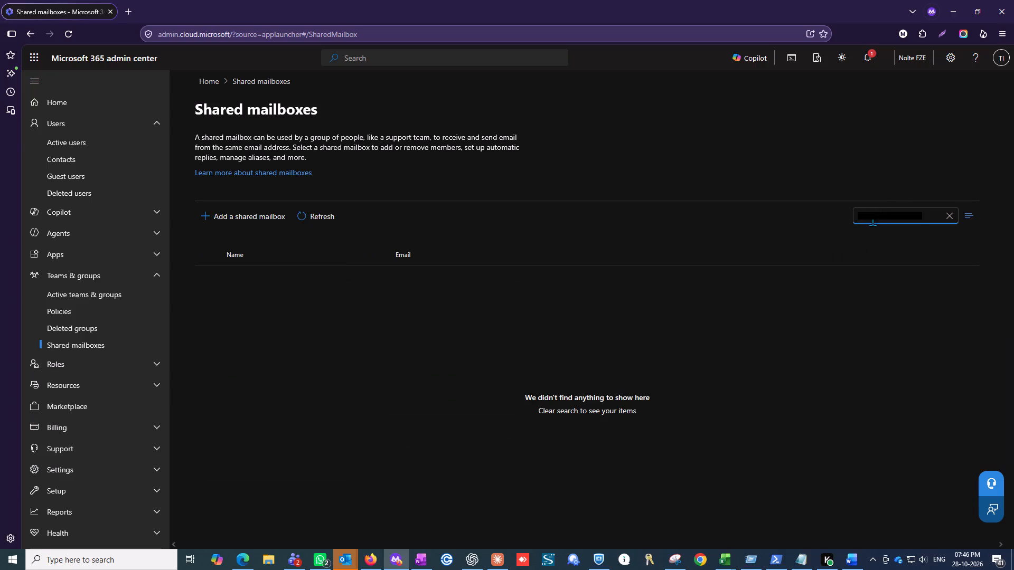
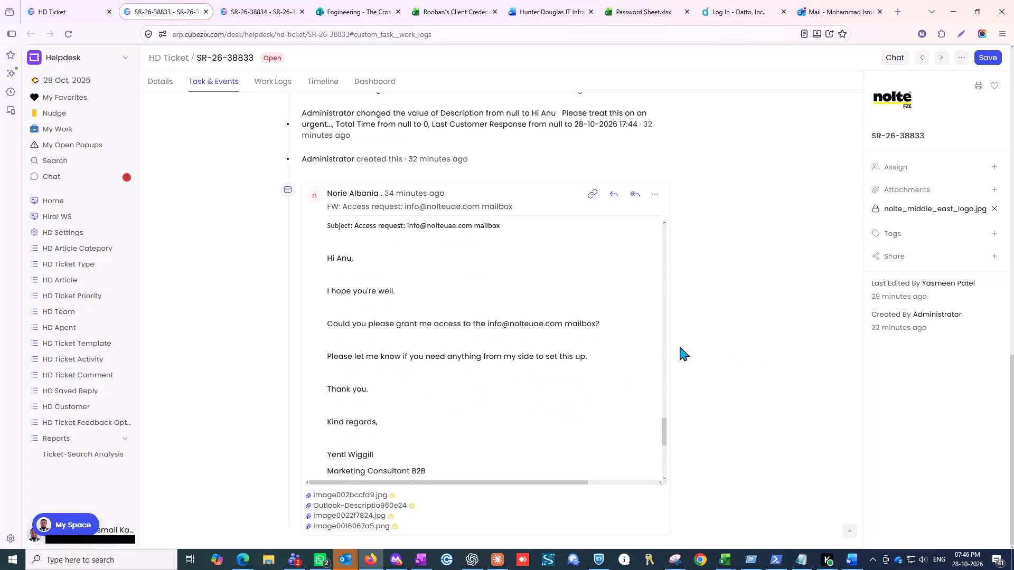
Reread the forwarded access request in ticket SR-26-38833 and copy its message text from the greeting through "Thank you.".
{"action": "scroll", "coordinate": [562, 359], "scroll_direction": "up", "scroll_amount": 3}
{"action": "scroll", "coordinate": [562, 359], "scroll_direction": "down", "scroll_amount": 2}
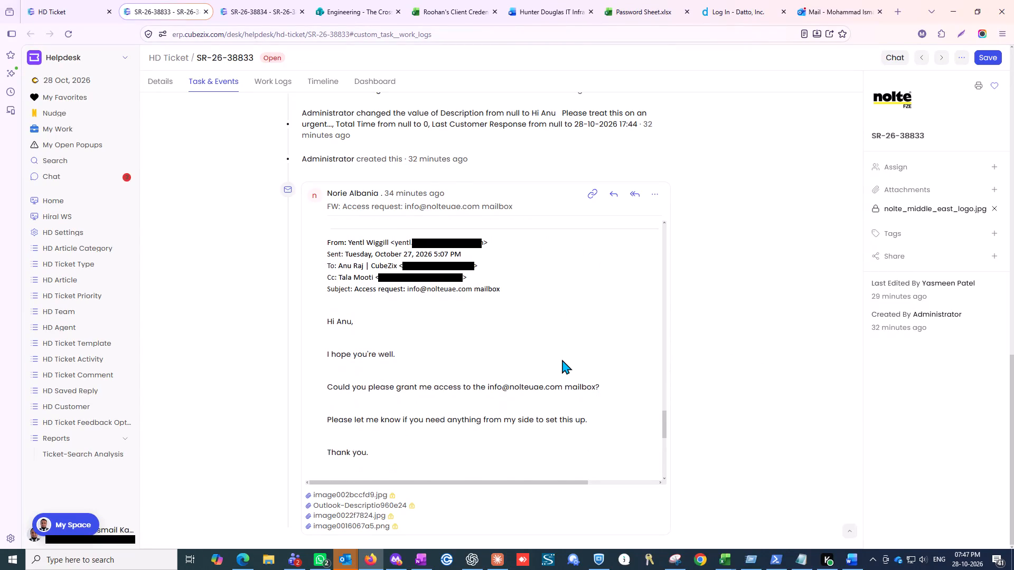
{"action": "scroll", "coordinate": [562, 359], "scroll_direction": "down", "scroll_amount": 1}
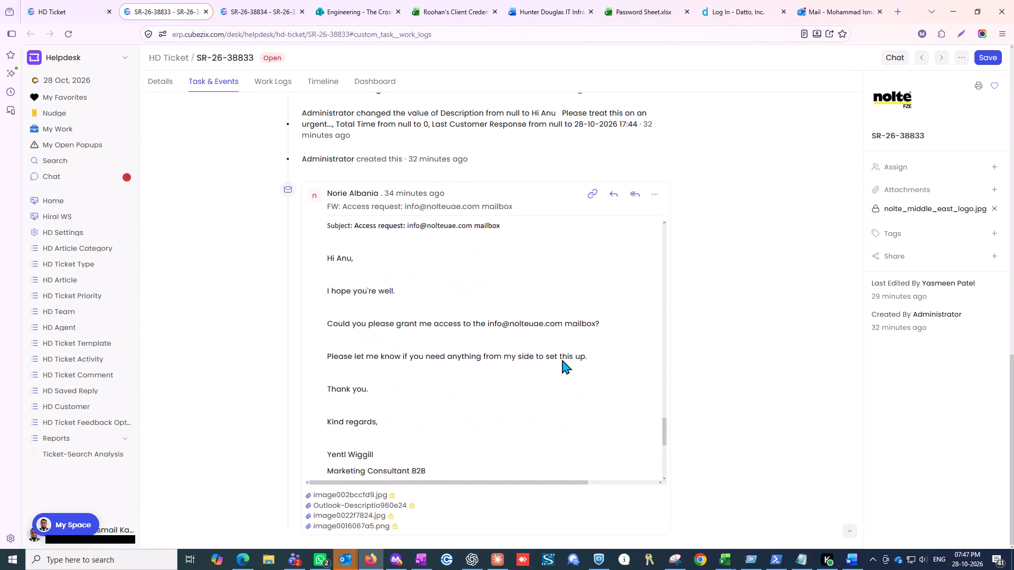
{"action": "scroll", "coordinate": [562, 359], "scroll_direction": "up", "scroll_amount": 1}
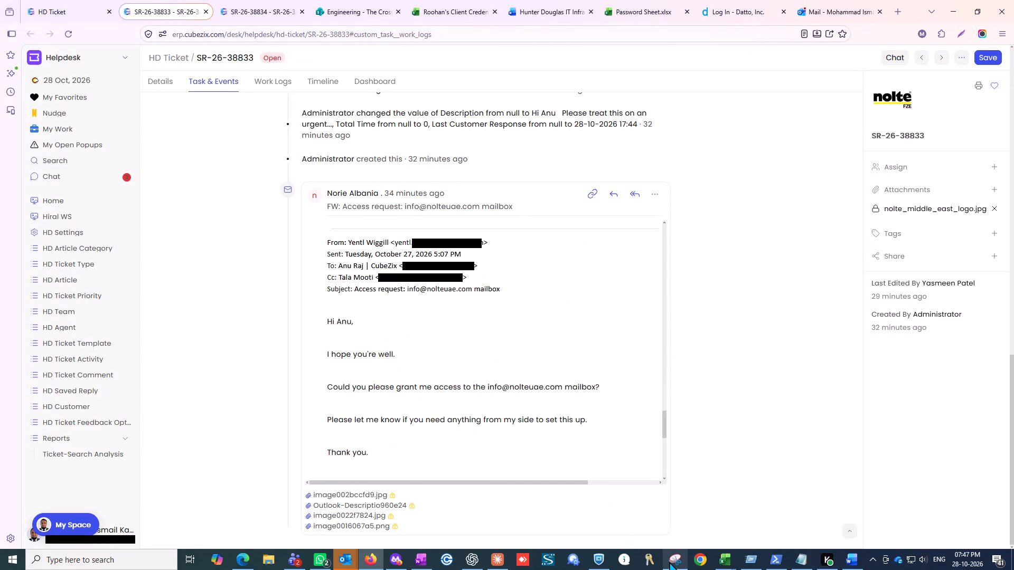
{"action": "left_click_drag", "start_coordinate": [323, 321], "coordinate": [592, 444]}
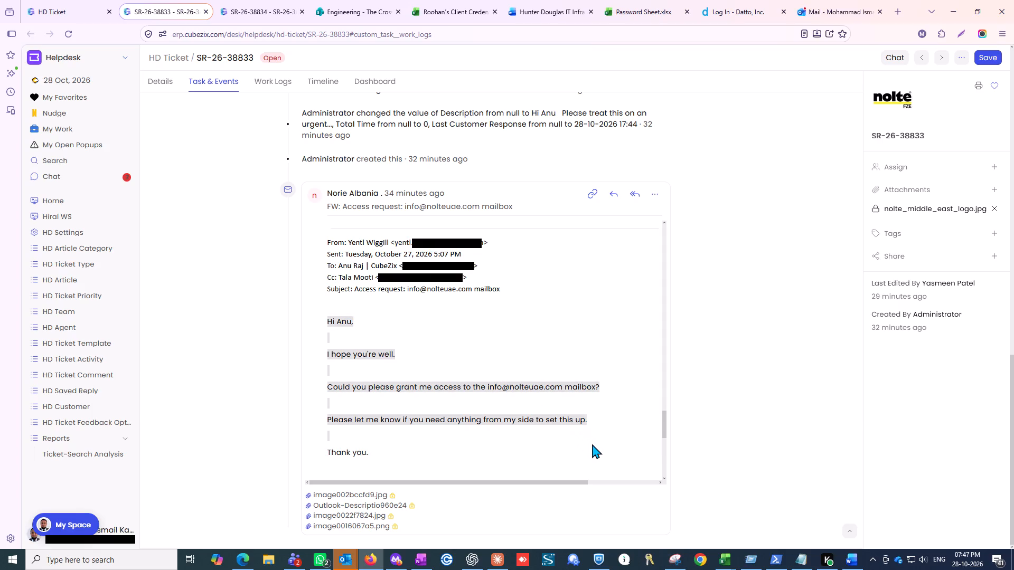
{"action": "left_click_drag", "start_coordinate": [592, 444], "coordinate": [595, 449]}
{"action": "key", "text": "ctrl+c"}
{"action": "key", "text": "ctrl+c"}
Reselect the email text from "Could you please grant me access" through the sender's signature and job title.
{"action": "scroll", "coordinate": [548, 416], "scroll_direction": "down", "scroll_amount": 1}
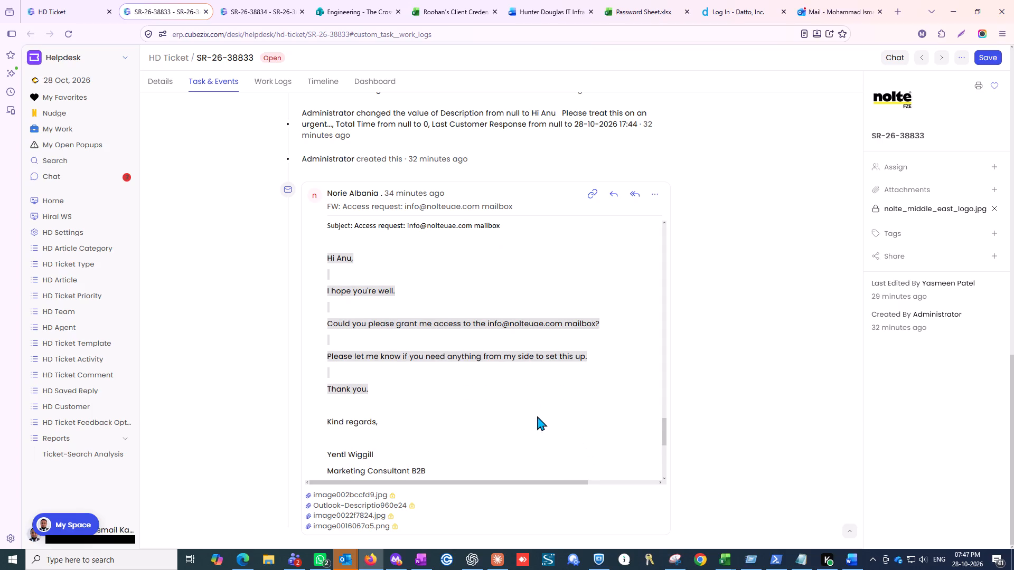
{"action": "left_click_drag", "start_coordinate": [447, 469], "coordinate": [324, 301]}
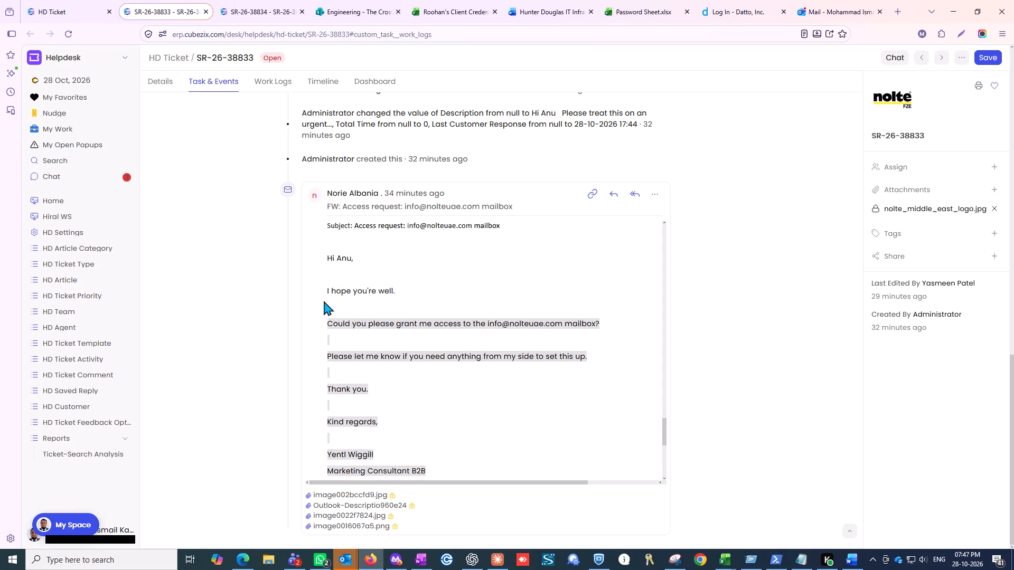
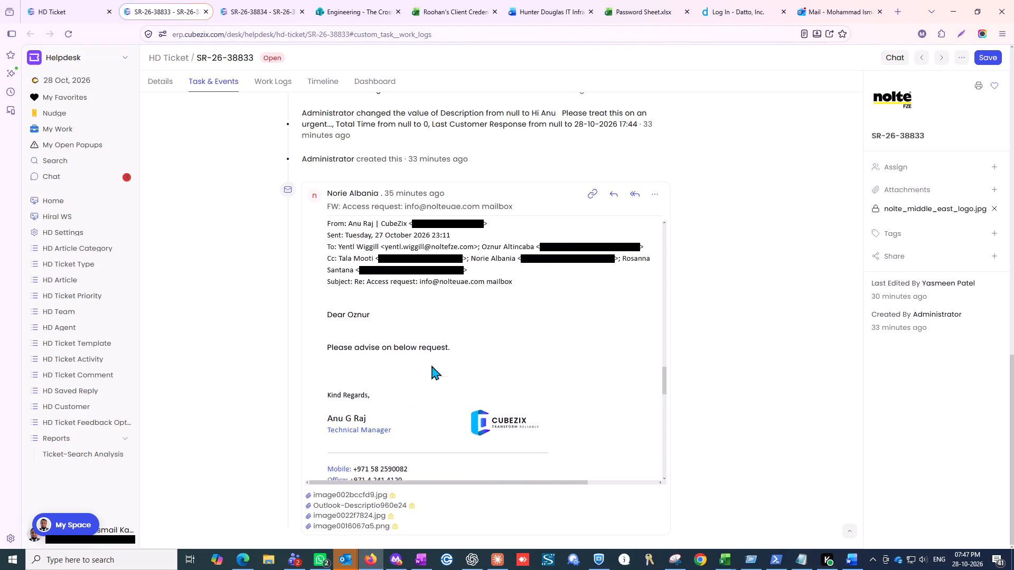
Review the email thread in ticket SR-26-38833 for the approval, the mailbox access request and the requester's signature details.
{"action": "scroll", "coordinate": [431, 365], "scroll_direction": "up", "scroll_amount": 3}
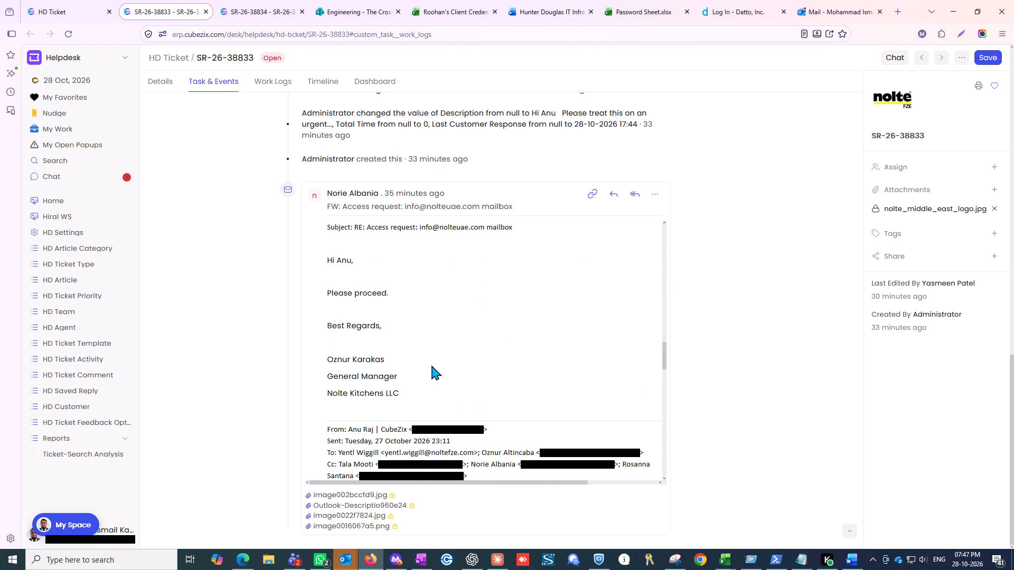
{"action": "scroll", "coordinate": [431, 365], "scroll_direction": "down", "scroll_amount": 11}
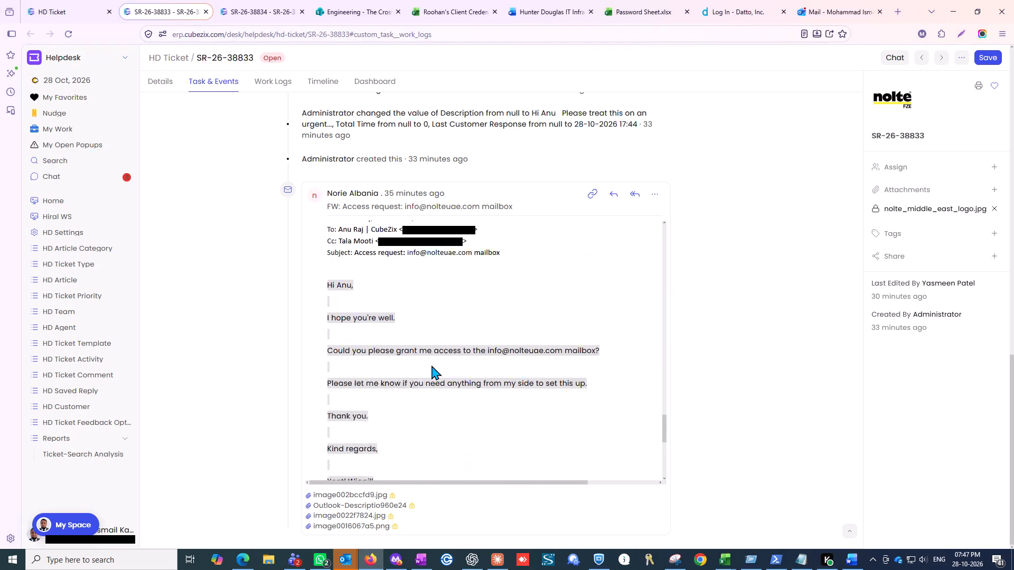
{"action": "scroll", "coordinate": [431, 365], "scroll_direction": "down", "scroll_amount": 1}
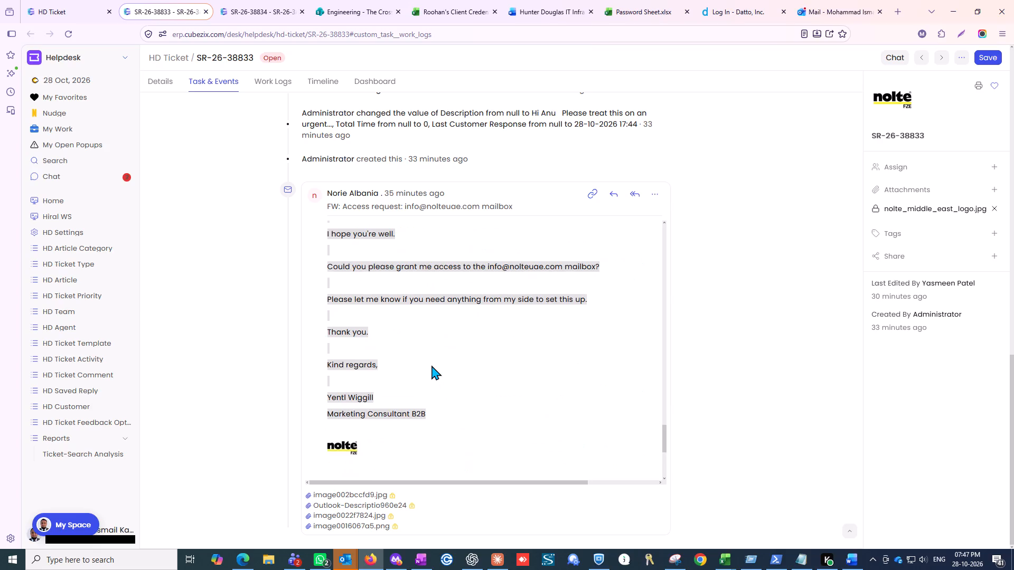
{"action": "scroll", "coordinate": [431, 365], "scroll_direction": "down", "scroll_amount": 7}
{"action": "scroll", "coordinate": [431, 365], "scroll_direction": "up", "scroll_amount": 1}
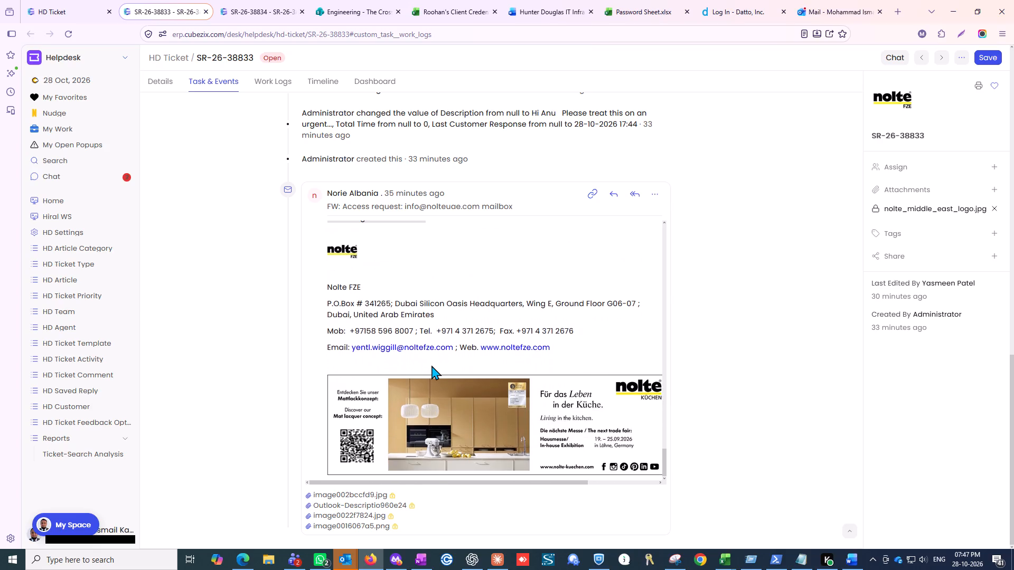
{"action": "scroll", "coordinate": [431, 365], "scroll_direction": "up", "scroll_amount": 2}
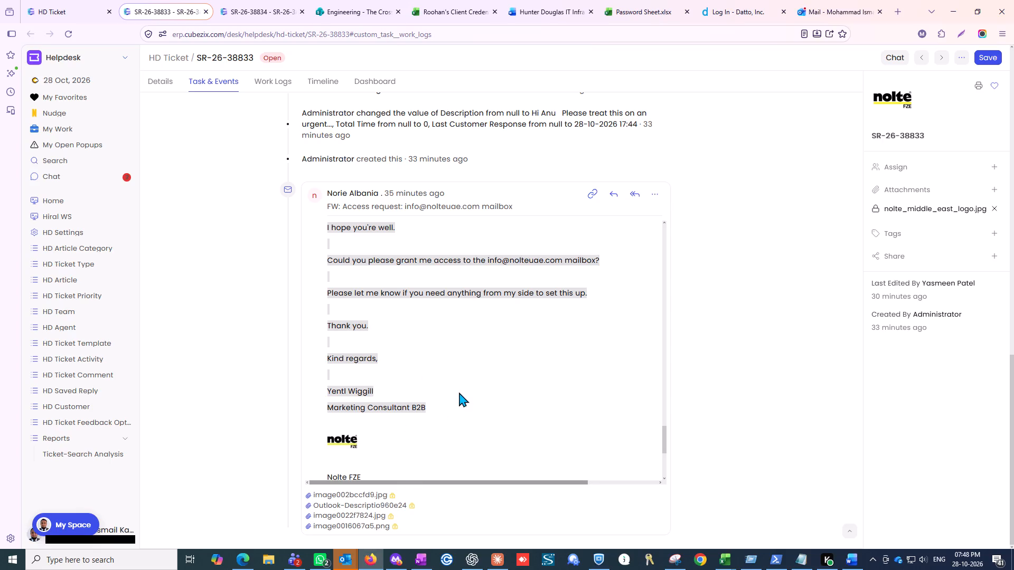
{"action": "scroll", "coordinate": [459, 392], "scroll_direction": "down", "scroll_amount": 9}
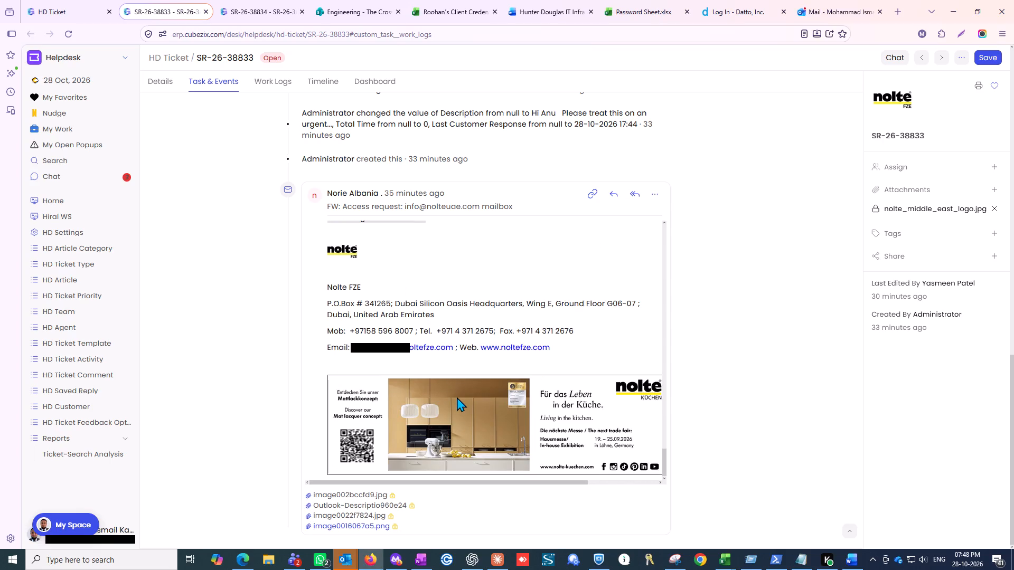
Copy the requester's email address from the signature of the forwarded access request in ticket SR-26-38833.
{"action": "scroll", "coordinate": [457, 397], "scroll_direction": "down", "scroll_amount": 2}
{"action": "scroll", "coordinate": [457, 397], "scroll_direction": "up", "scroll_amount": 2}
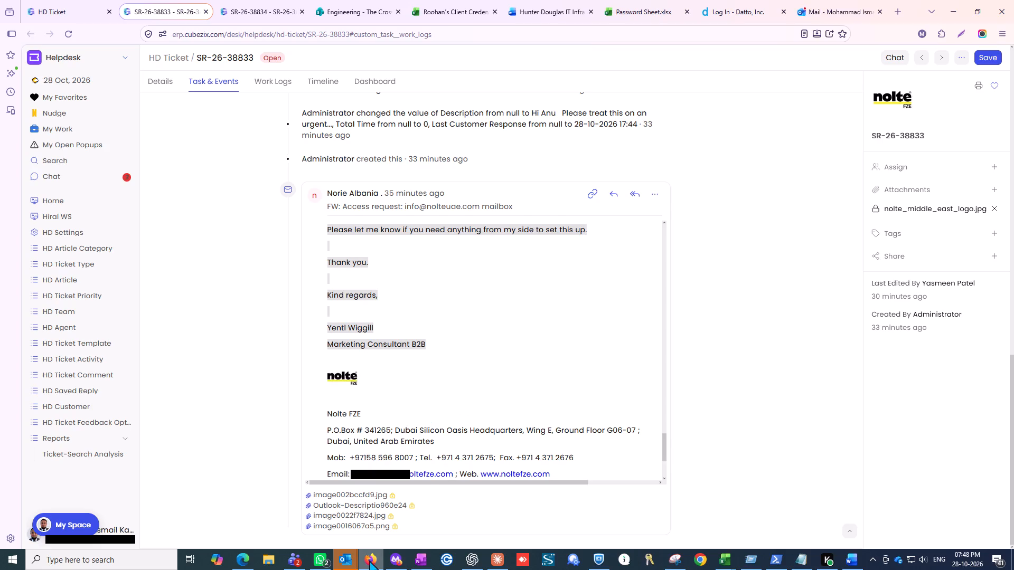
{"action": "scroll", "coordinate": [426, 384], "scroll_direction": "down", "scroll_amount": 1}
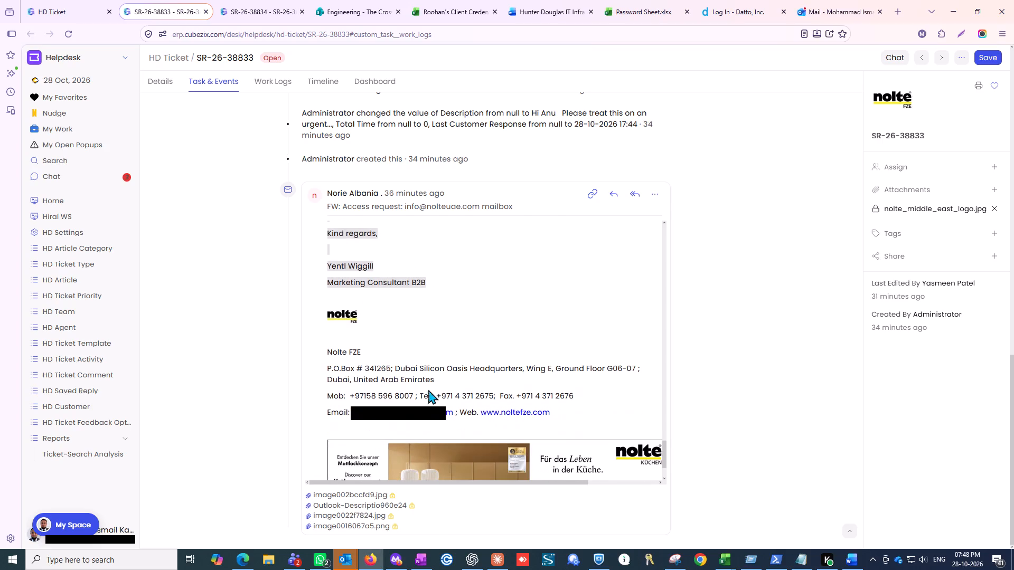
{"action": "right_click", "coordinate": [419, 411]}
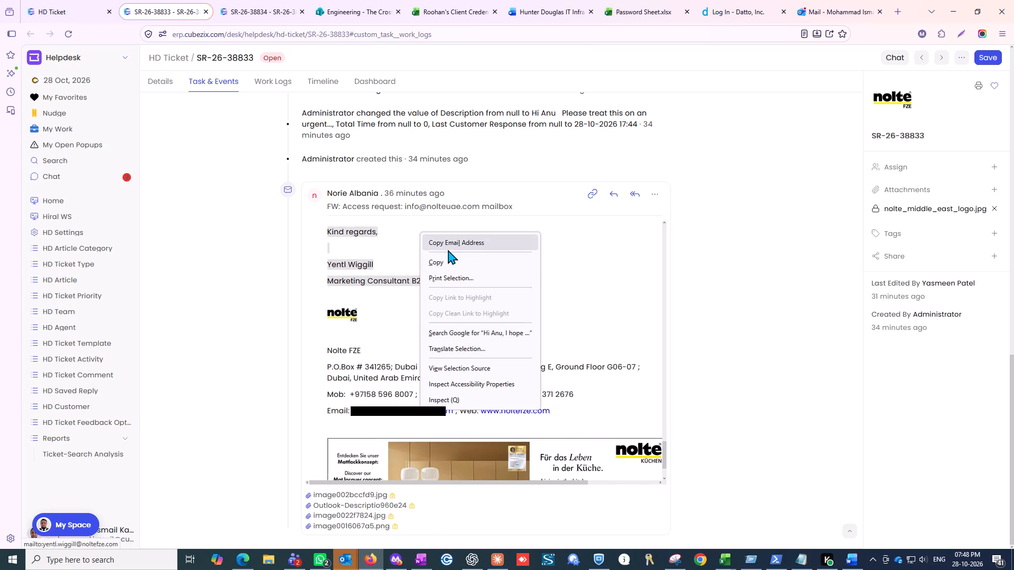
{"action": "left_click", "coordinate": [450, 246]}
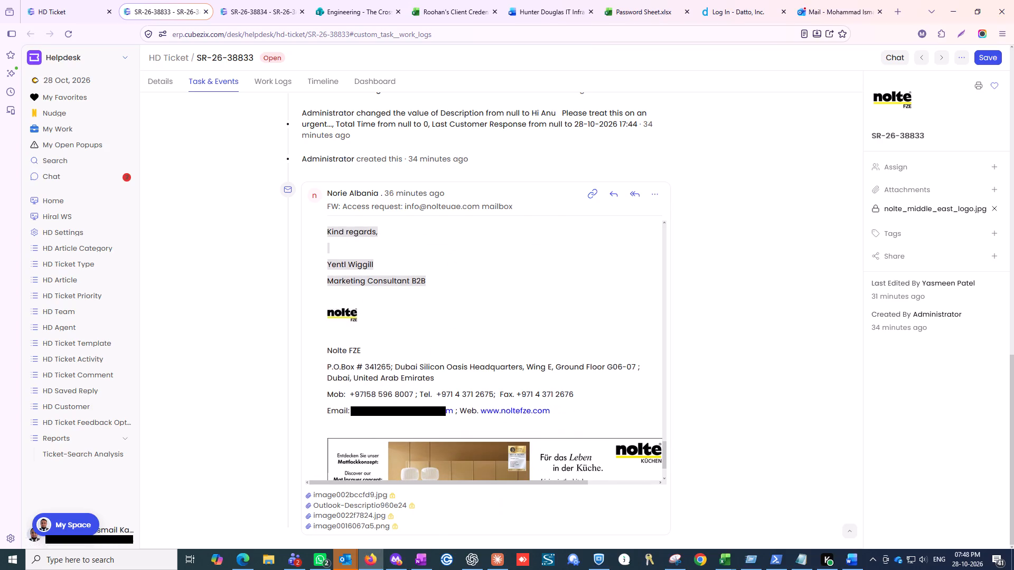
Switch to the Microsoft 365 admin center and find the Active users entry for looking up the requester.
{"action": "left_click", "coordinate": [389, 569]}
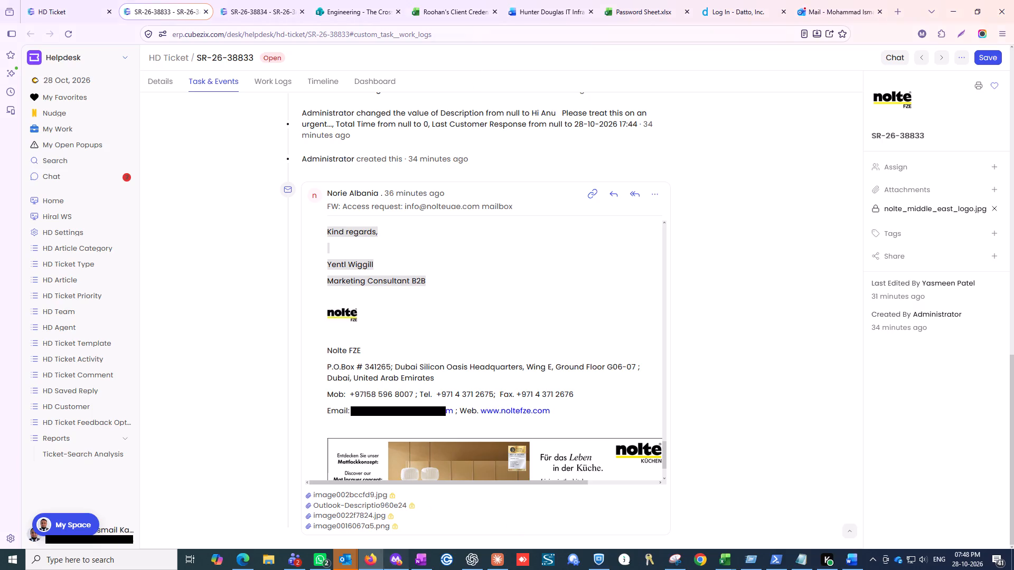
{"action": "scroll", "coordinate": [111, 242], "scroll_direction": "down", "scroll_amount": 4}
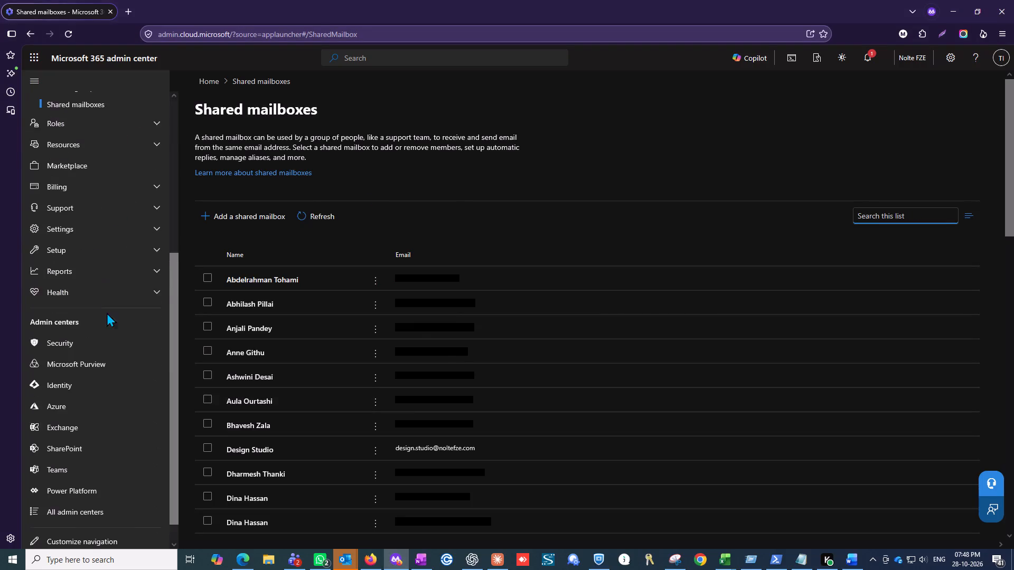
{"action": "scroll", "coordinate": [105, 325], "scroll_direction": "up", "scroll_amount": 10}
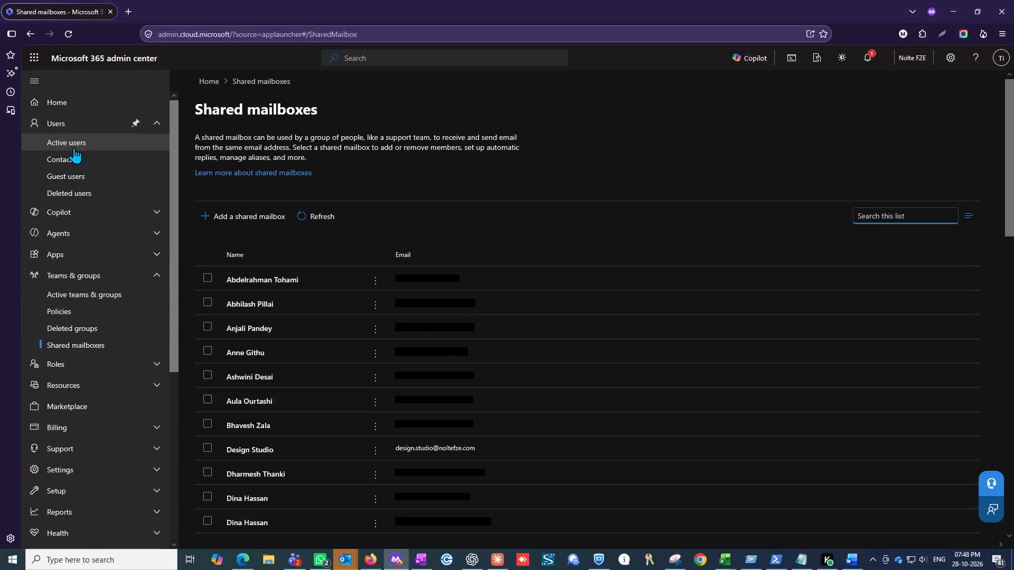
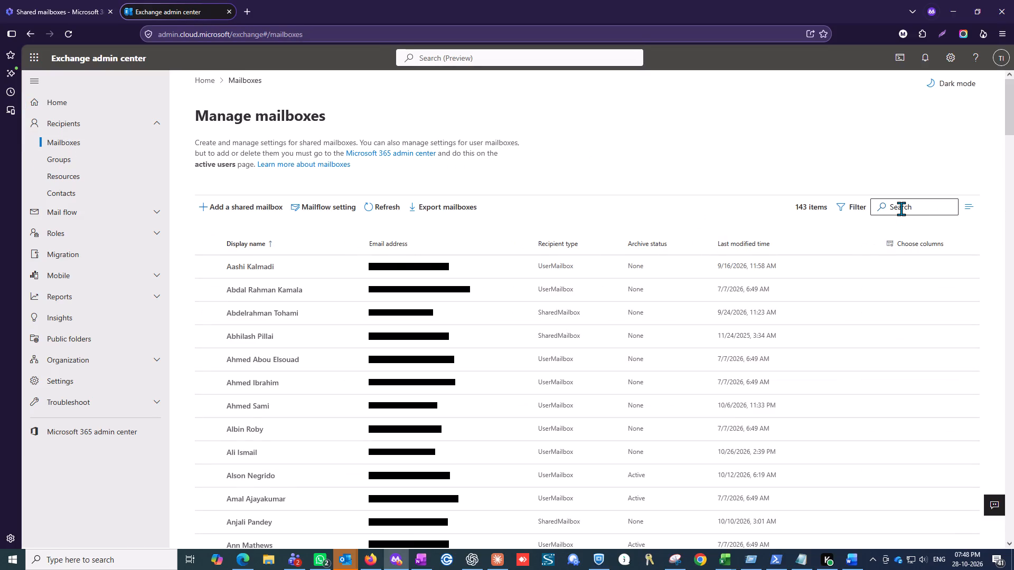
Search the Exchange mailbox list for "info".
{"action": "left_click", "coordinate": [901, 208]}
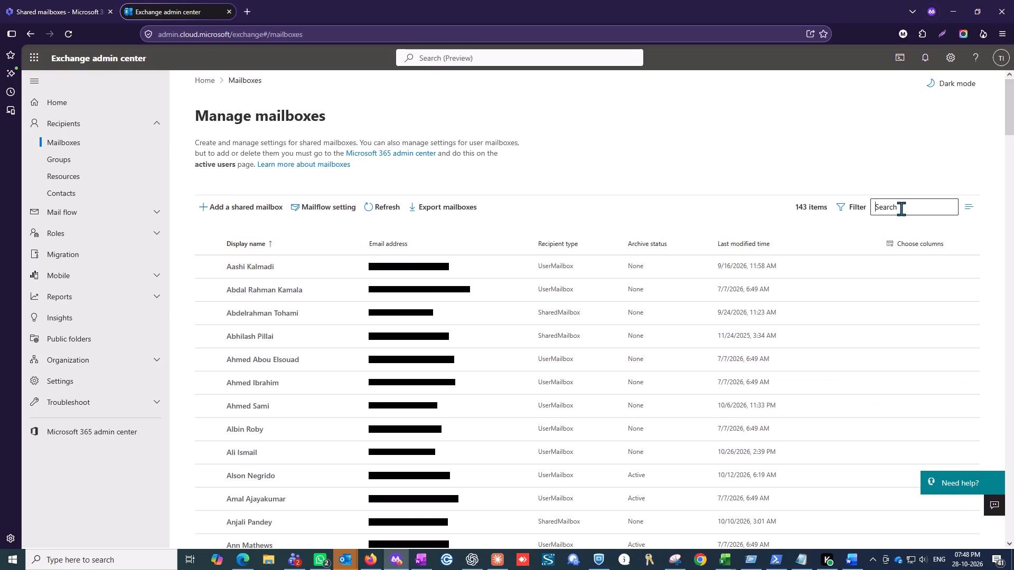
{"action": "type", "text": "info"}
{"action": "key", "text": "Return"}
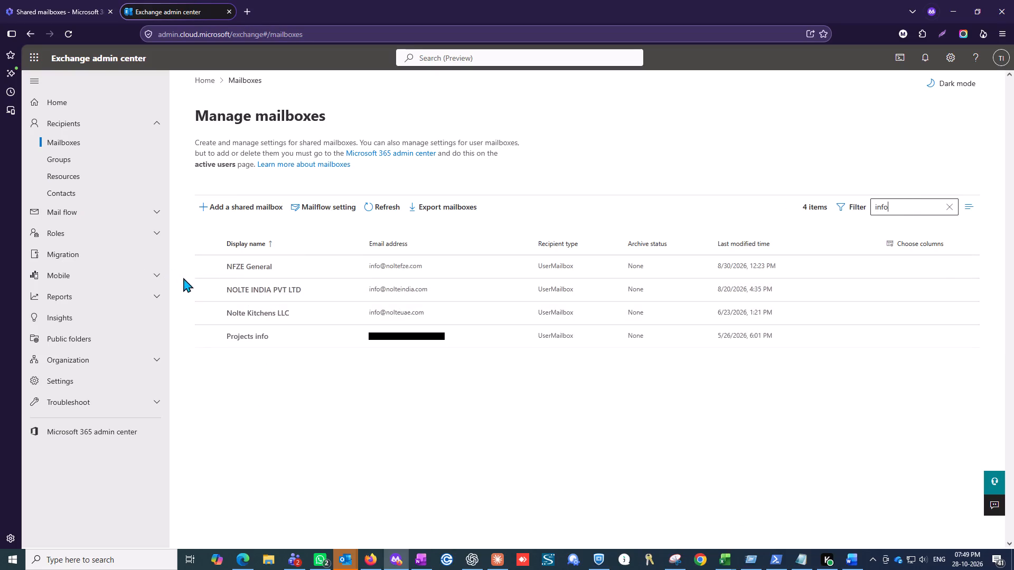
Copy the requested info mailbox address from the forwarded request in ticket SR-26-38833 and search the Exchange mailboxes for it.
{"action": "key", "text": "alt+Tab"}
{"action": "scroll", "coordinate": [478, 324], "scroll_direction": "up", "scroll_amount": 2}
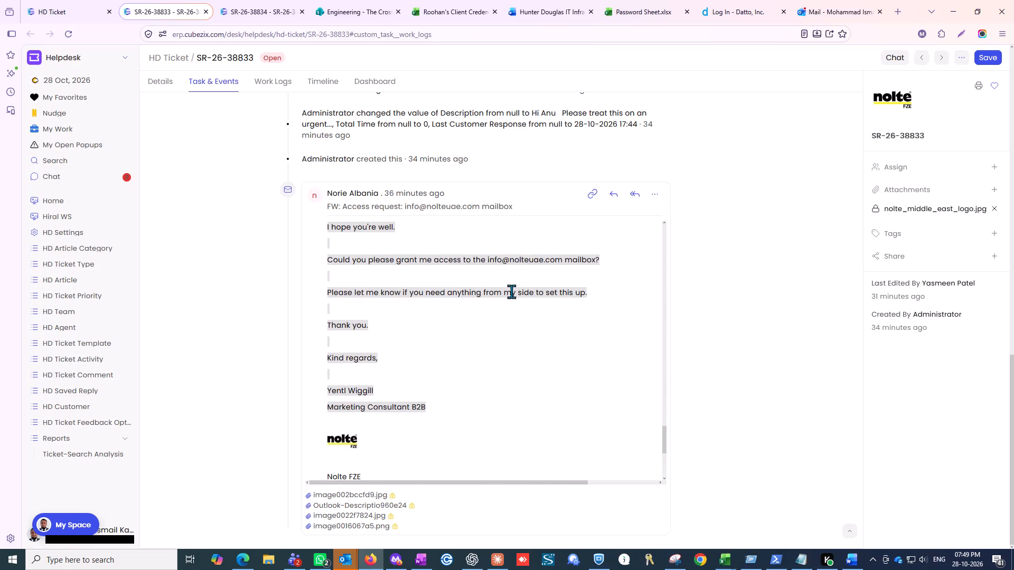
{"action": "left_click", "coordinate": [520, 338]}
{"action": "right_click", "coordinate": [508, 258]}
{"action": "left_click", "coordinate": [536, 264]}
{"action": "key", "text": "alt+Tab"}
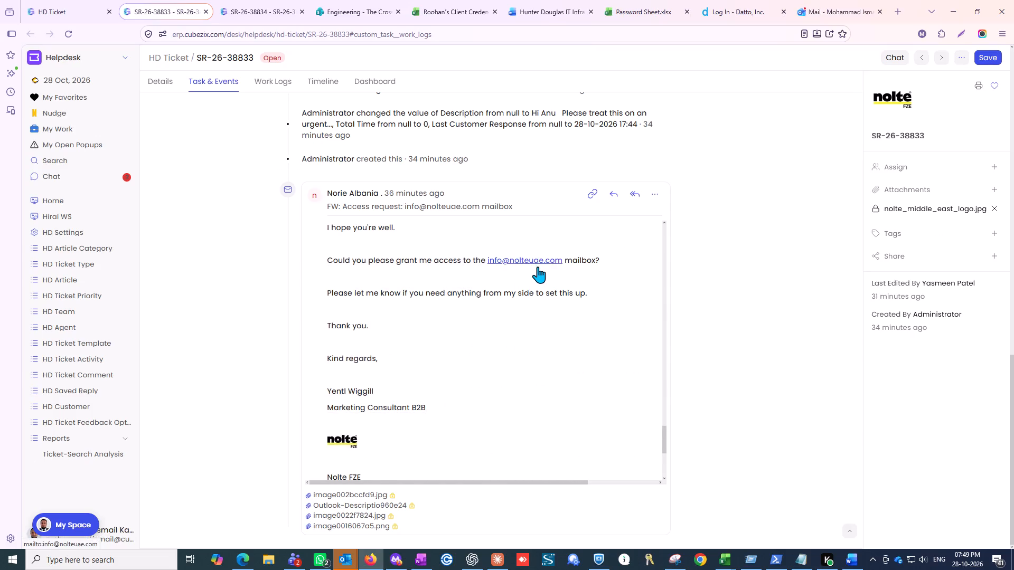
{"action": "triple_click", "coordinate": [903, 206]}
{"action": "key", "text": "ctrl+v"}
{"action": "key", "text": "Return"}
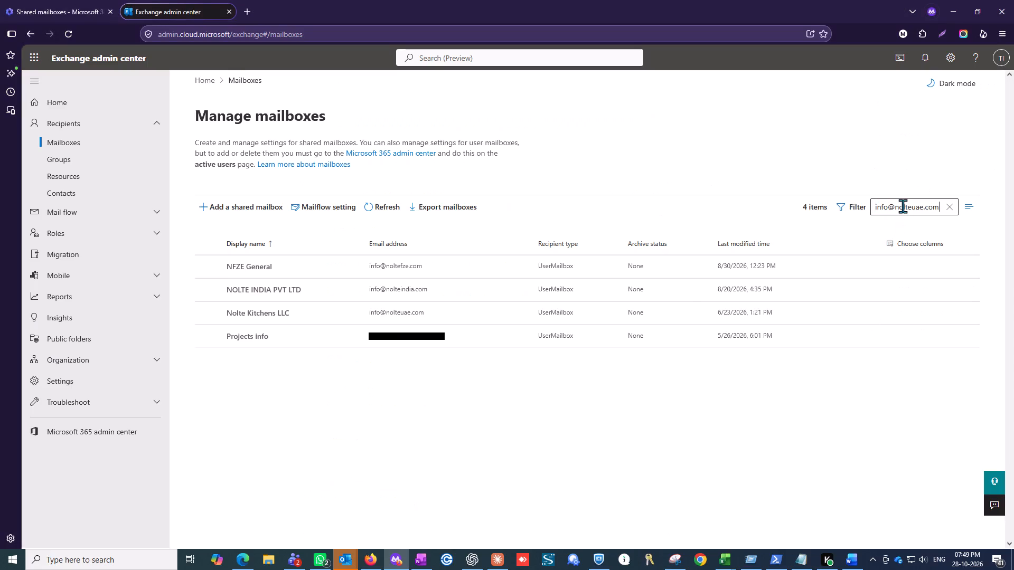
Open the Nolte Kitchens LLC mailbox's delegation settings and start adding members to Read and manage (Full Access).
{"action": "left_click", "coordinate": [252, 266]}
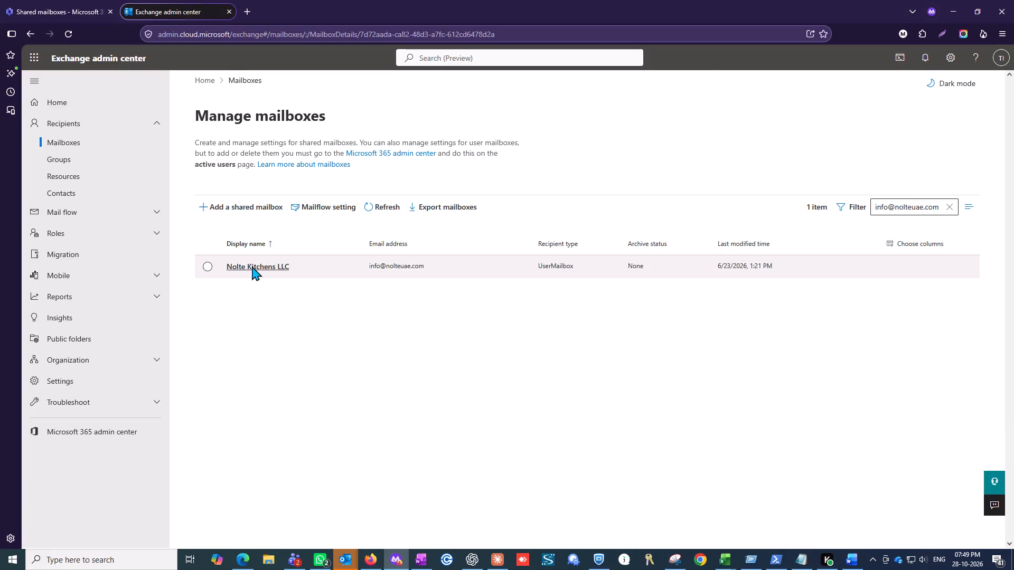
{"action": "left_click", "coordinate": [839, 180]}
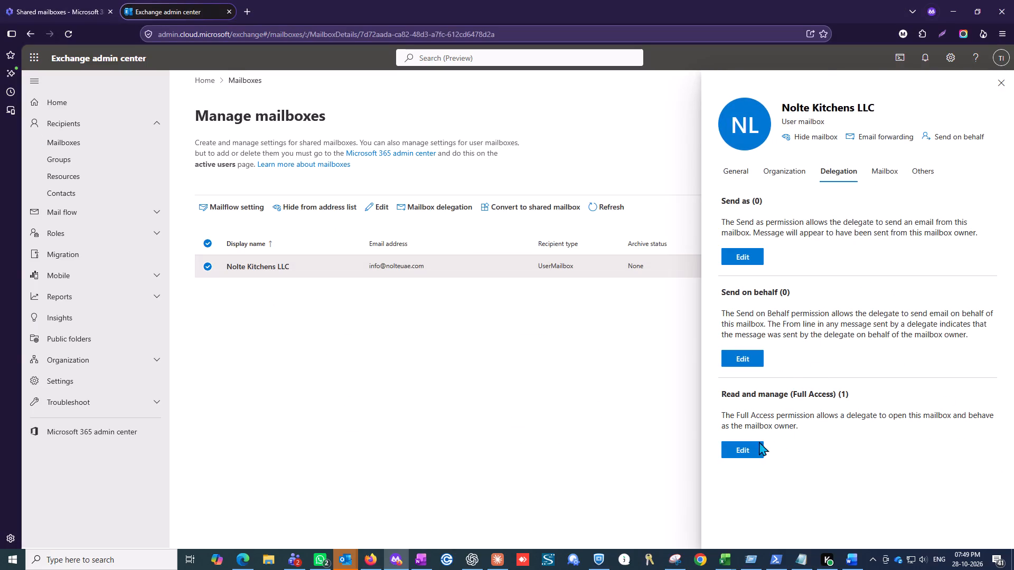
{"action": "left_click", "coordinate": [743, 449]}
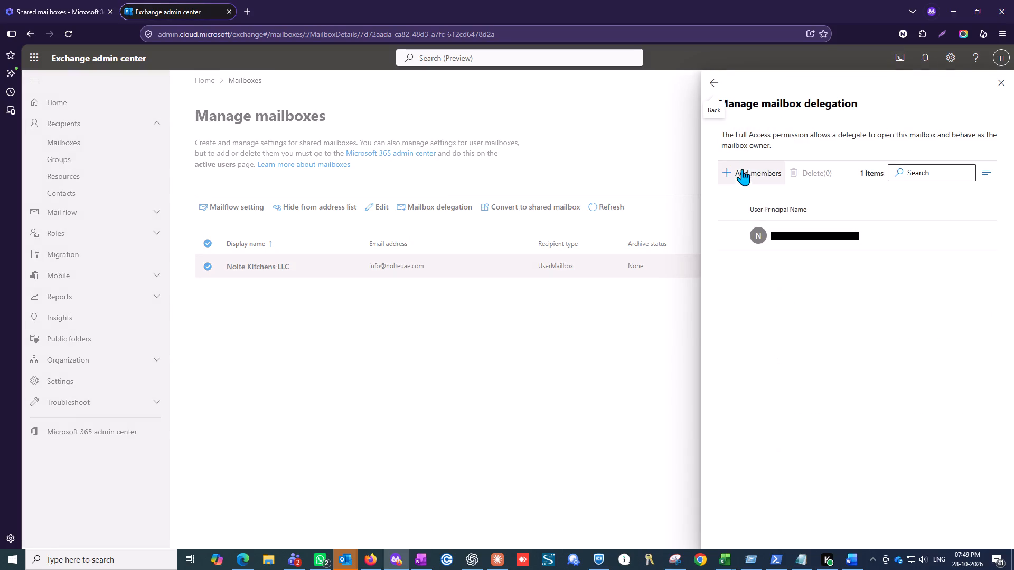
{"action": "left_click", "coordinate": [741, 166]}
Copy the requester's email address from the ticket signature and search the Full Access candidates in Exchange for it.
{"action": "key", "text": "alt+Tab"}
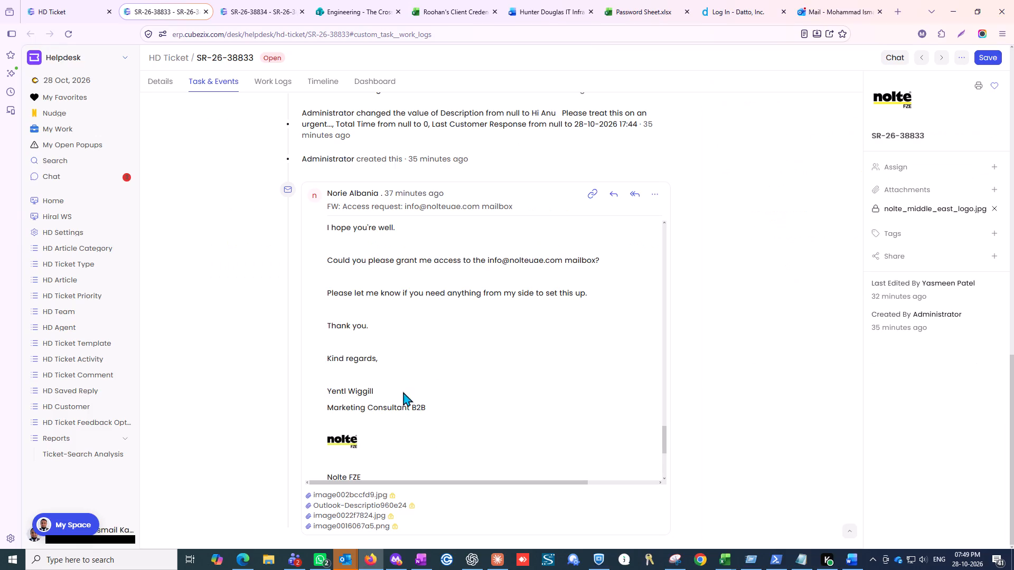
{"action": "scroll", "coordinate": [448, 446], "scroll_direction": "down", "scroll_amount": 2}
{"action": "right_click", "coordinate": [391, 411]}
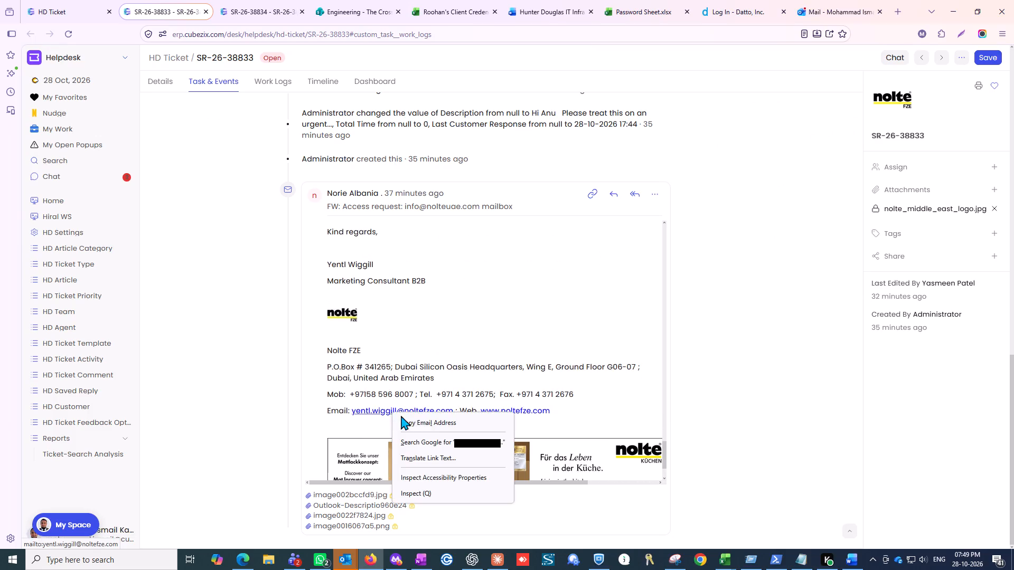
{"action": "left_click", "coordinate": [426, 422]}
{"action": "key", "text": "alt+Tab"}
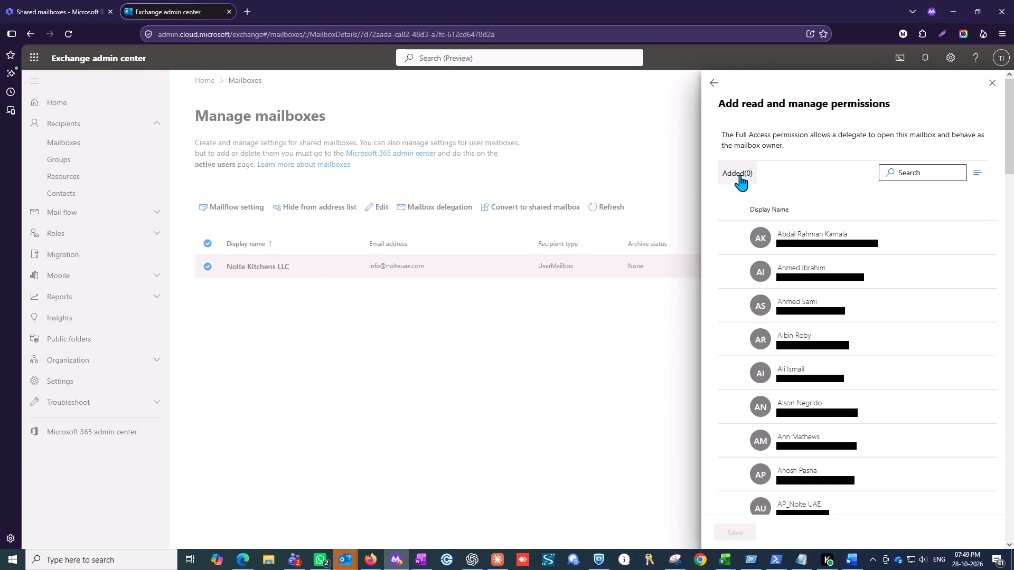
{"action": "scroll", "coordinate": [824, 253], "scroll_direction": "down", "scroll_amount": 4}
{"action": "scroll", "coordinate": [824, 265], "scroll_direction": "up", "scroll_amount": 4}
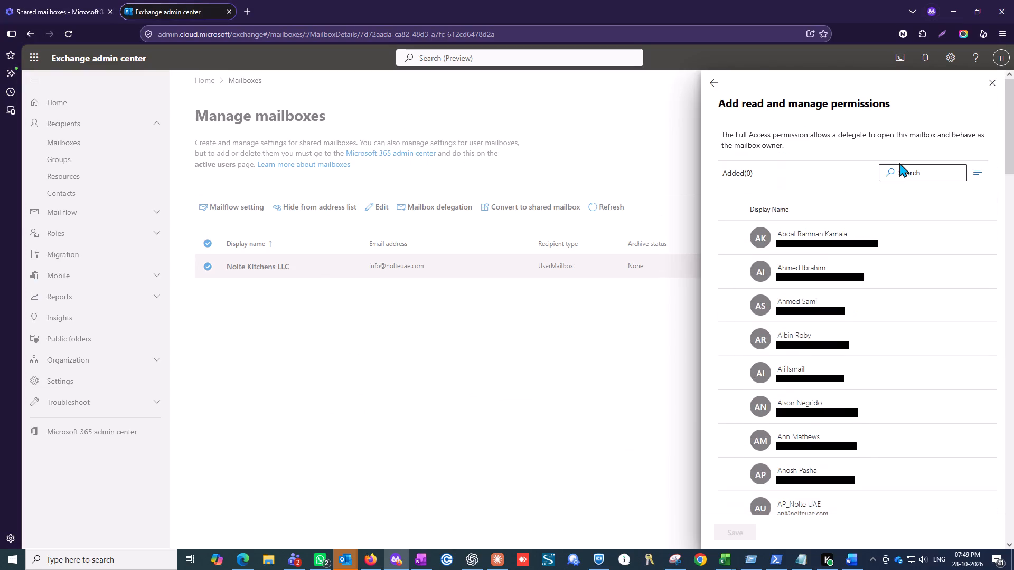
{"action": "left_click", "coordinate": [904, 176]}
{"action": "key", "text": "ctrl+v"}
{"action": "key", "text": "Return"}
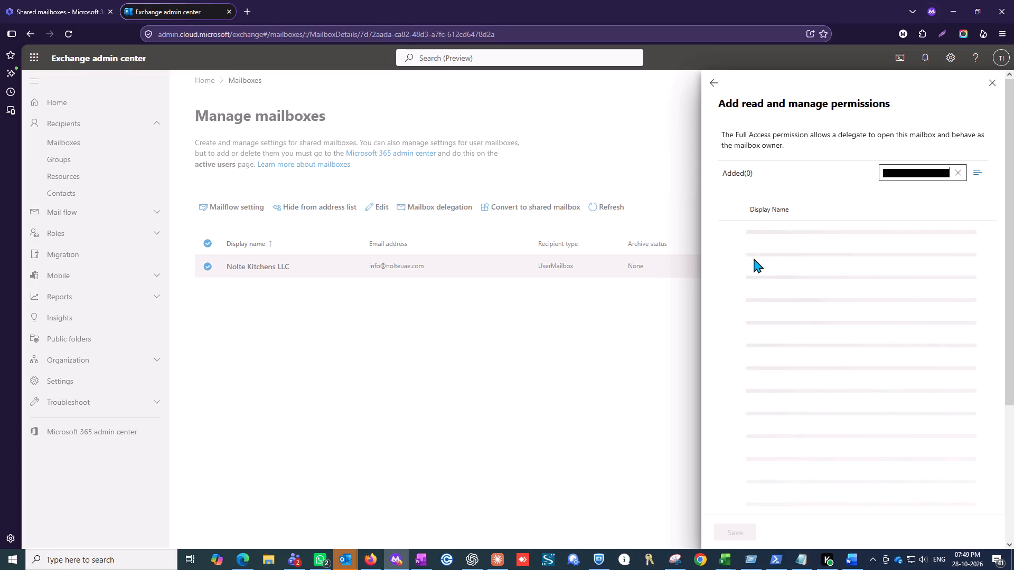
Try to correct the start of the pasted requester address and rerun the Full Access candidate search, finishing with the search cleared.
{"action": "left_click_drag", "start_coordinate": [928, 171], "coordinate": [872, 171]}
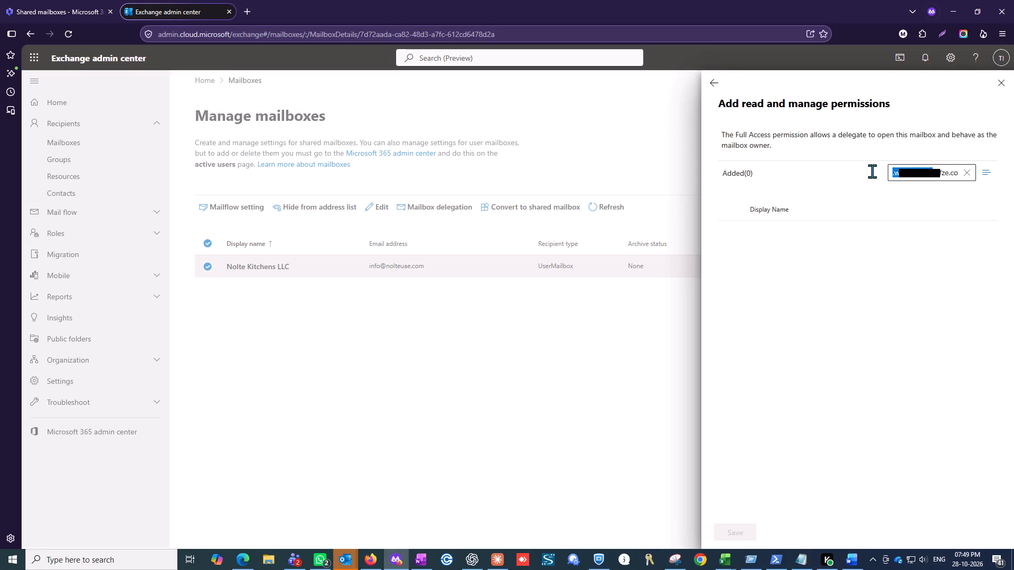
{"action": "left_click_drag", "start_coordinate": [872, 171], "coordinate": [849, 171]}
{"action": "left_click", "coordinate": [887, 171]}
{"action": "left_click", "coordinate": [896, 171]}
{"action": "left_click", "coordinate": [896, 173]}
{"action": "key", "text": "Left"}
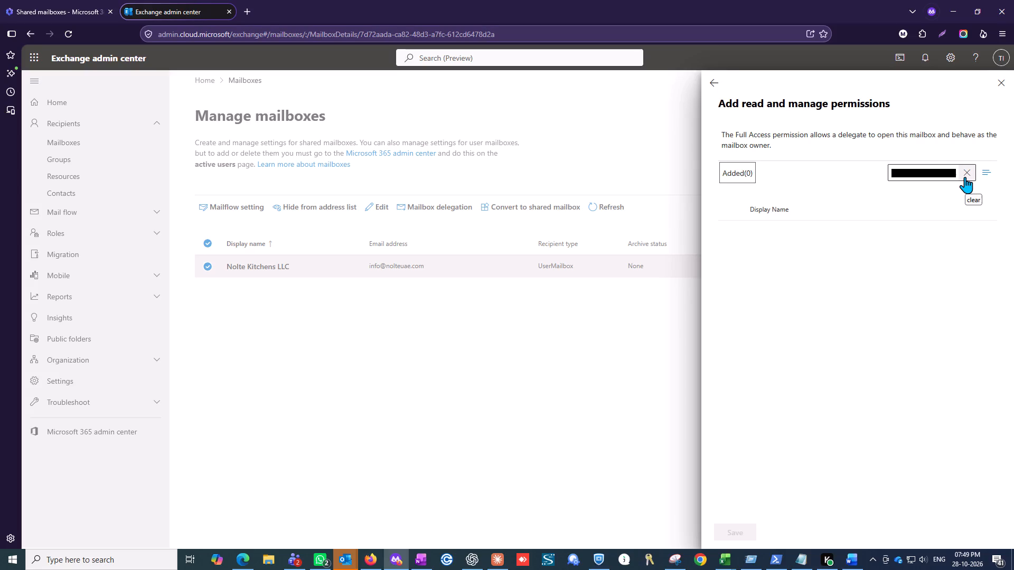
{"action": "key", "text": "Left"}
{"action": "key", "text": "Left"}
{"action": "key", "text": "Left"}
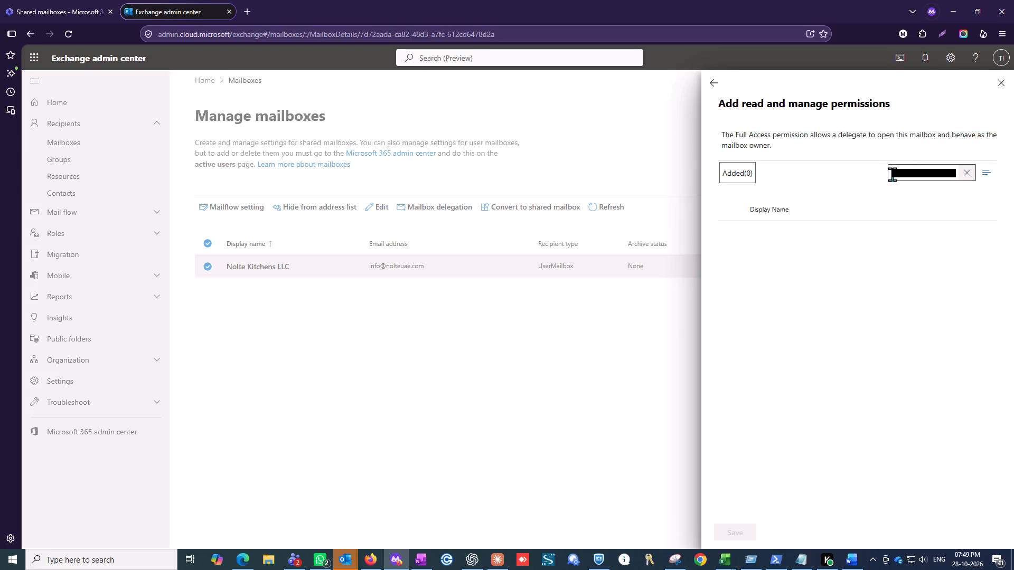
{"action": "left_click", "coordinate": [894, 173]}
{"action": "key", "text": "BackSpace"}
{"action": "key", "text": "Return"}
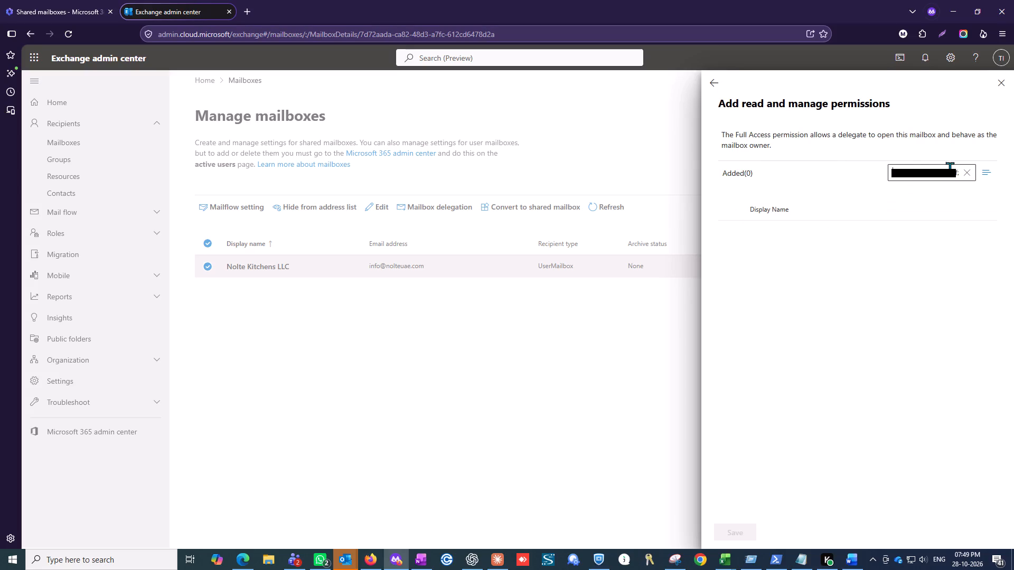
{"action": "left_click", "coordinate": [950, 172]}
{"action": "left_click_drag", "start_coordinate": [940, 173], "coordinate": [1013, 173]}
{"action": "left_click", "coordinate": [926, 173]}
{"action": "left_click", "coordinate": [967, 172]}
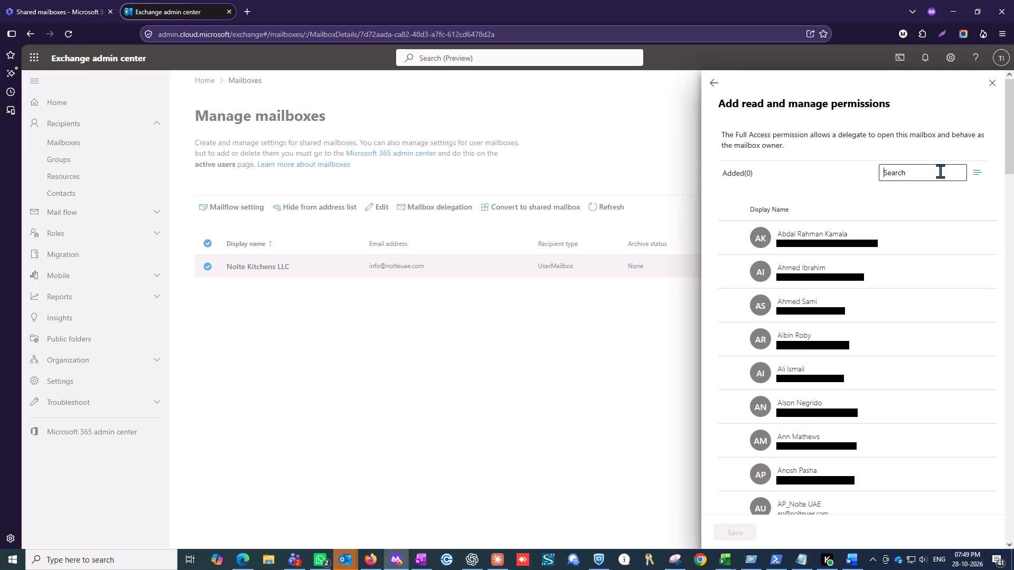
Check the requester's name in ticket SR-26-38833's email signature and search the Full Access candidates in Exchange for "yen".
{"action": "key", "text": "alt+Tab"}
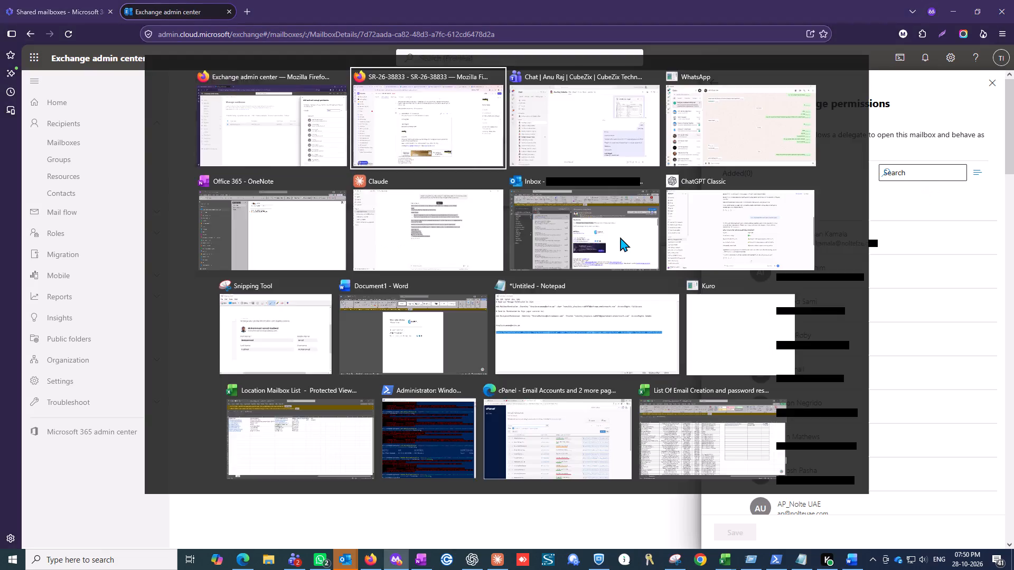
{"action": "scroll", "coordinate": [468, 397], "scroll_direction": "down", "scroll_amount": 1}
{"action": "scroll", "coordinate": [436, 400], "scroll_direction": "up", "scroll_amount": 3}
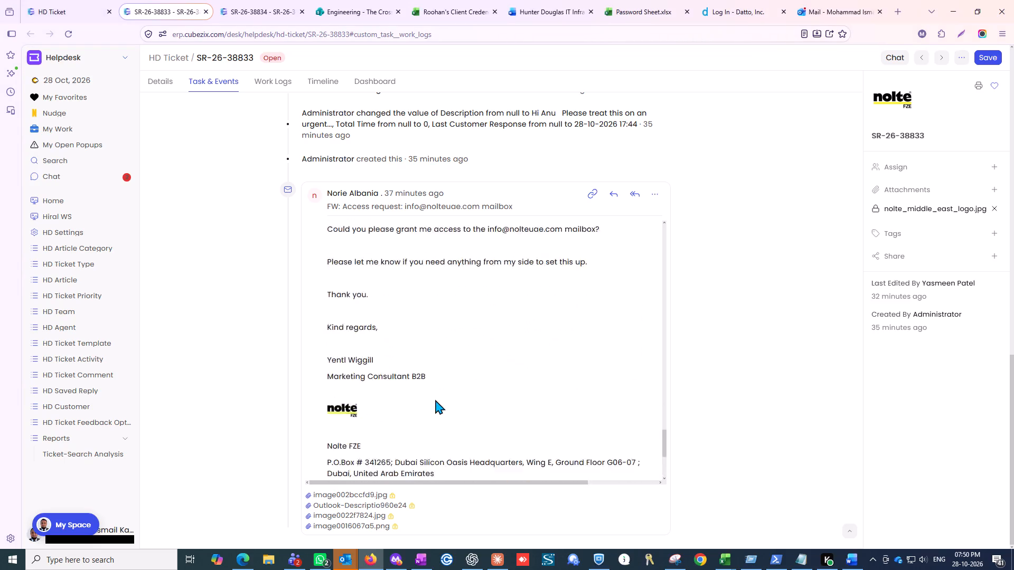
{"action": "scroll", "coordinate": [550, 268], "scroll_direction": "down", "scroll_amount": 3}
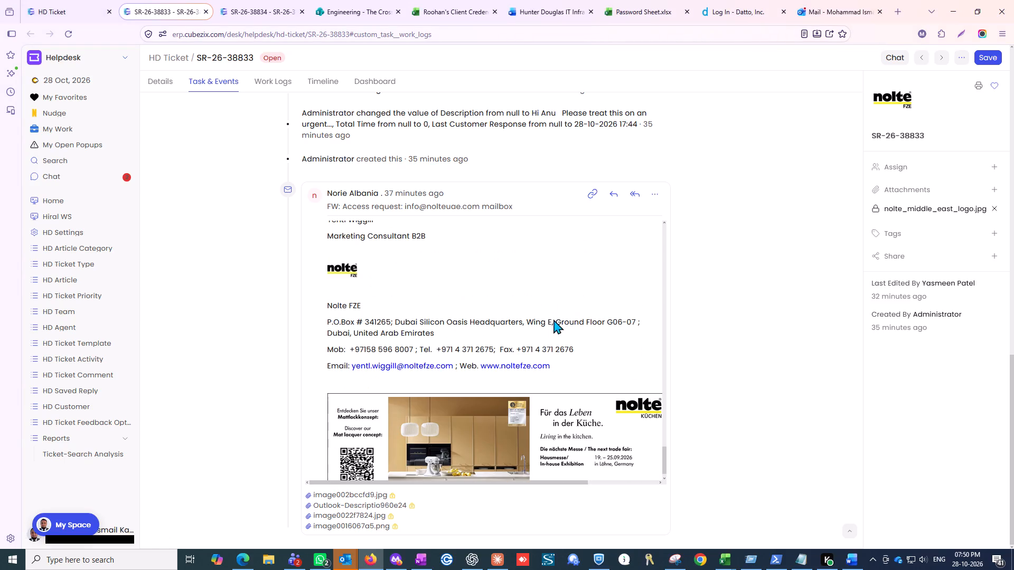
{"action": "key", "text": "alt+Tab"}
{"action": "left_click", "coordinate": [917, 176]}
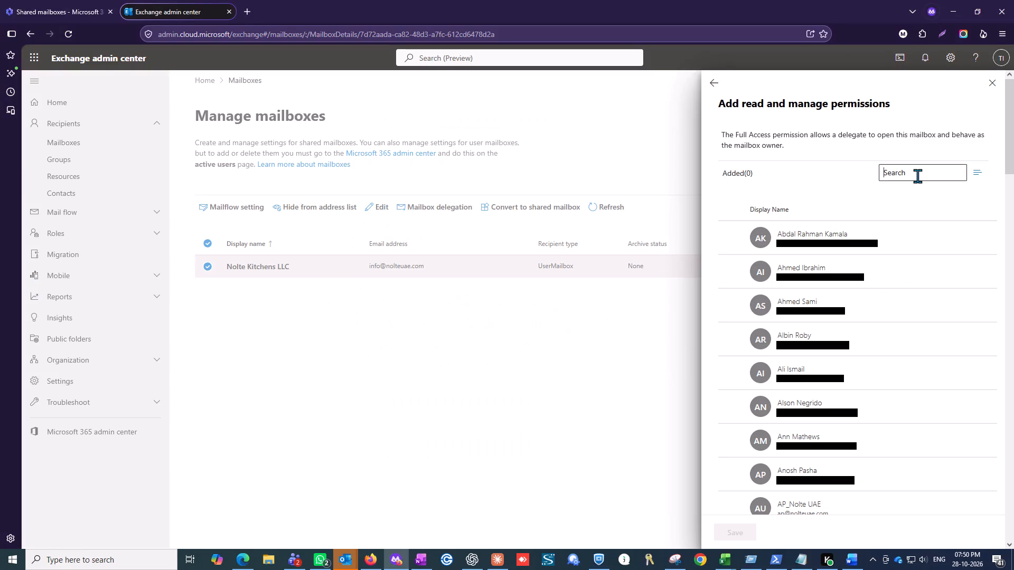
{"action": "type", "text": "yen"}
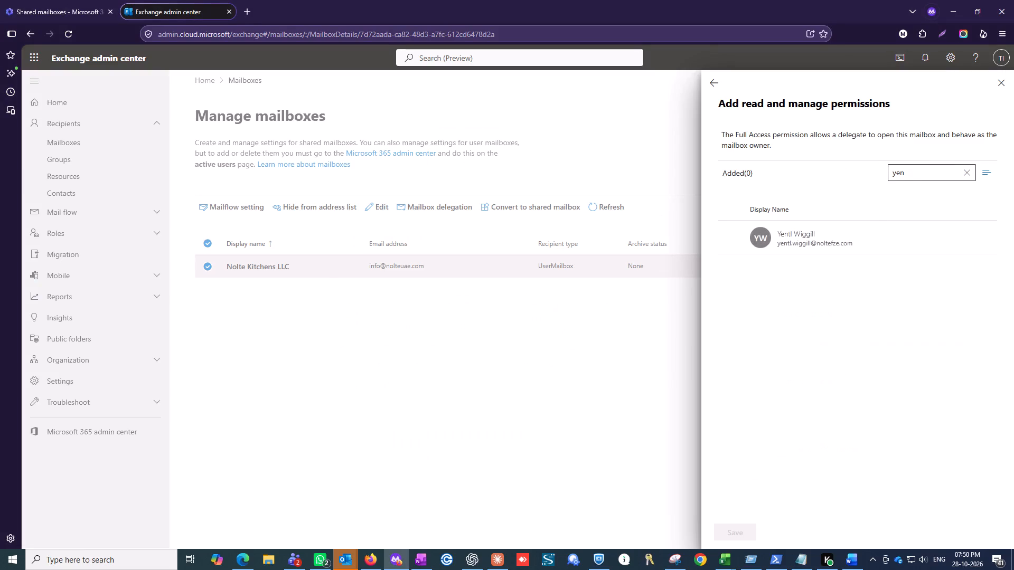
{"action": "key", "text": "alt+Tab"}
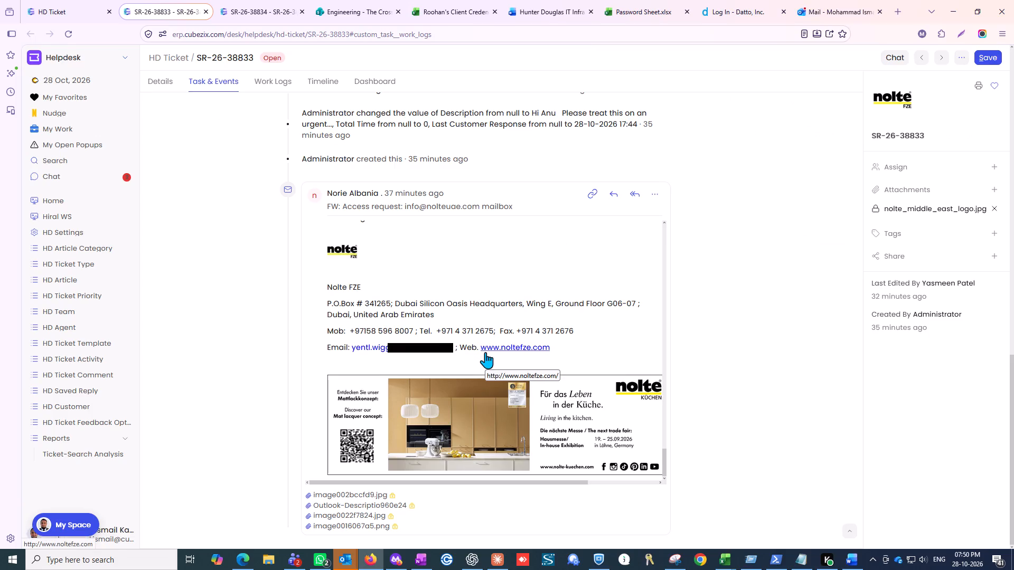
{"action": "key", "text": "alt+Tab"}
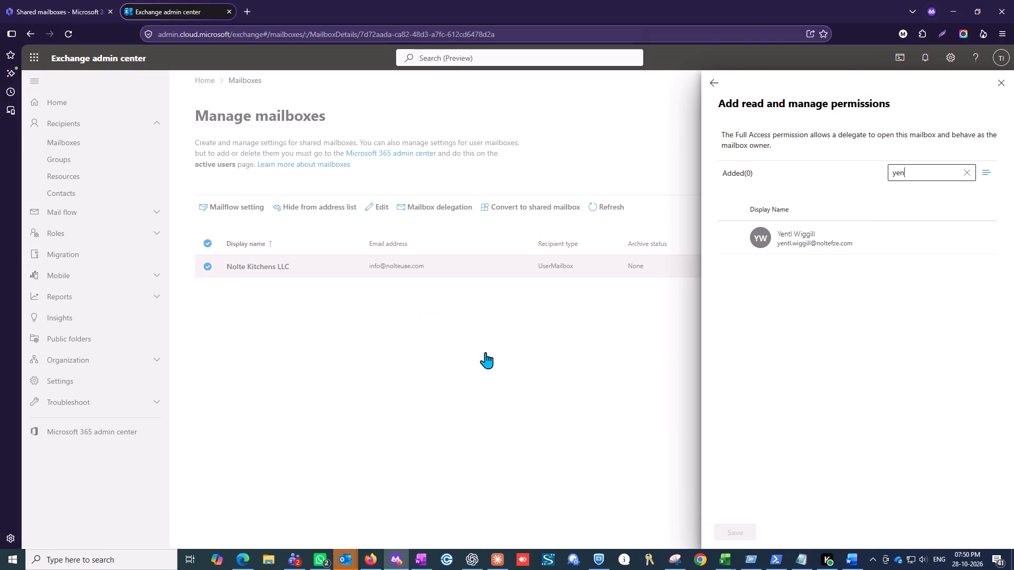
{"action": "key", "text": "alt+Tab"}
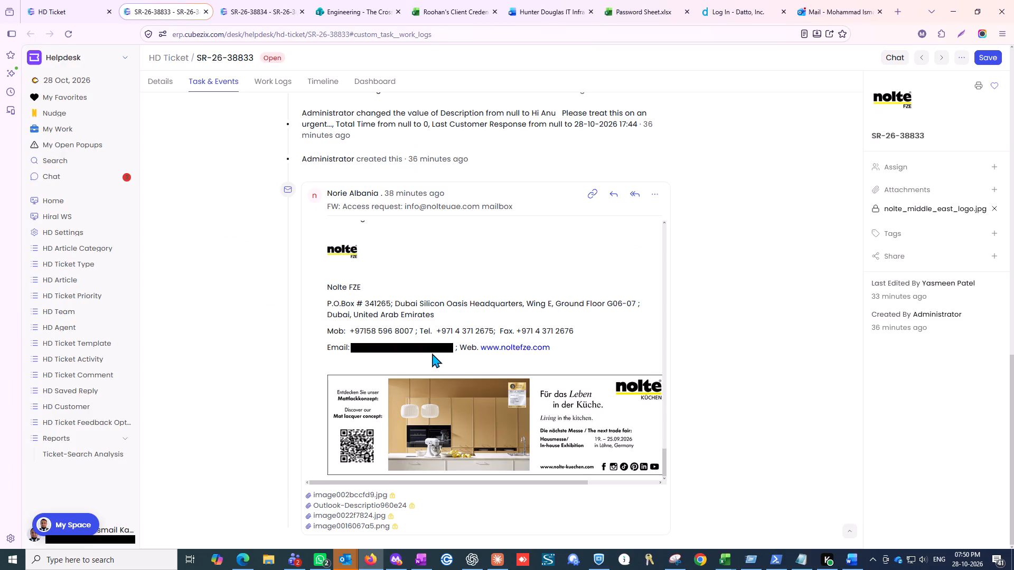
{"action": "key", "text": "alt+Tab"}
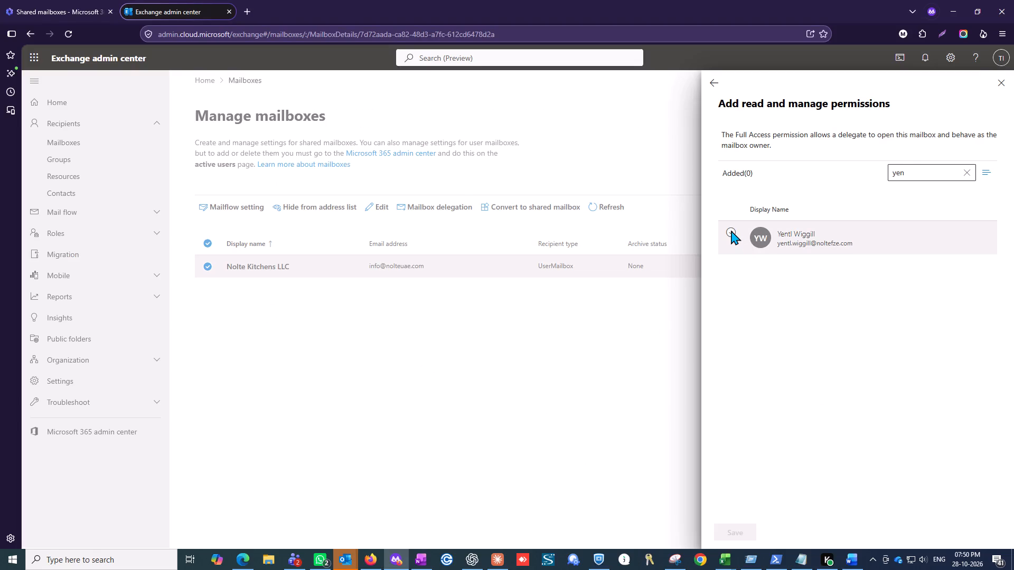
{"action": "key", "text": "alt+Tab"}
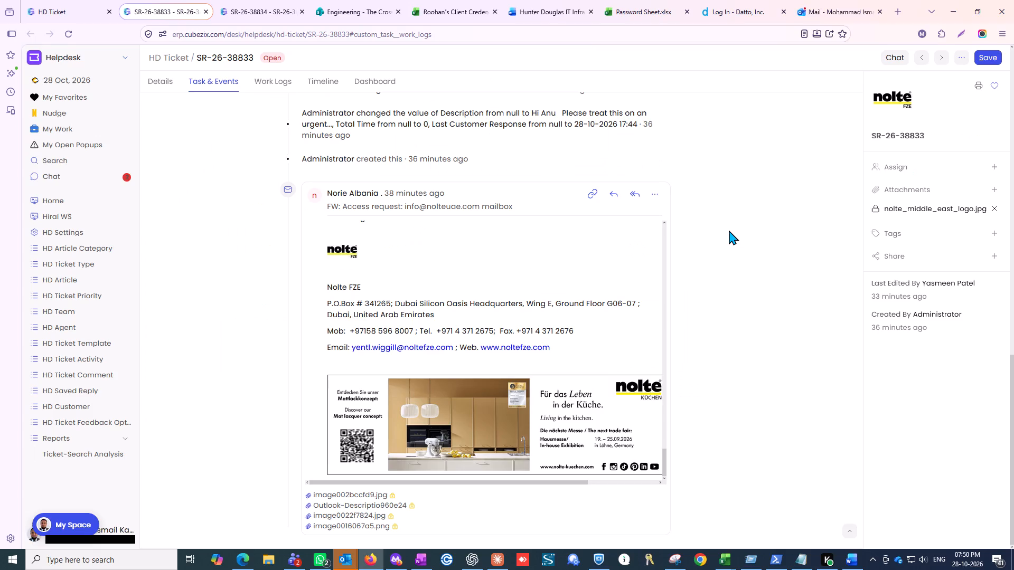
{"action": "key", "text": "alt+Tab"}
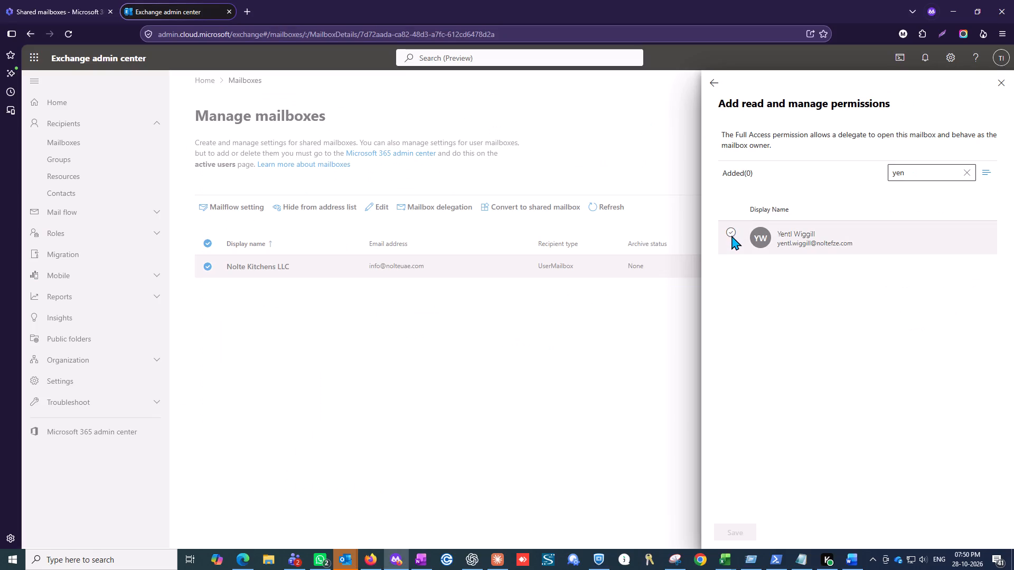
Select the requester's account and grant it Read and manage (Full Access) permission on the Nolte Kitchens LLC mailbox.
{"action": "left_click", "coordinate": [730, 230]}
{"action": "left_click", "coordinate": [737, 531]}
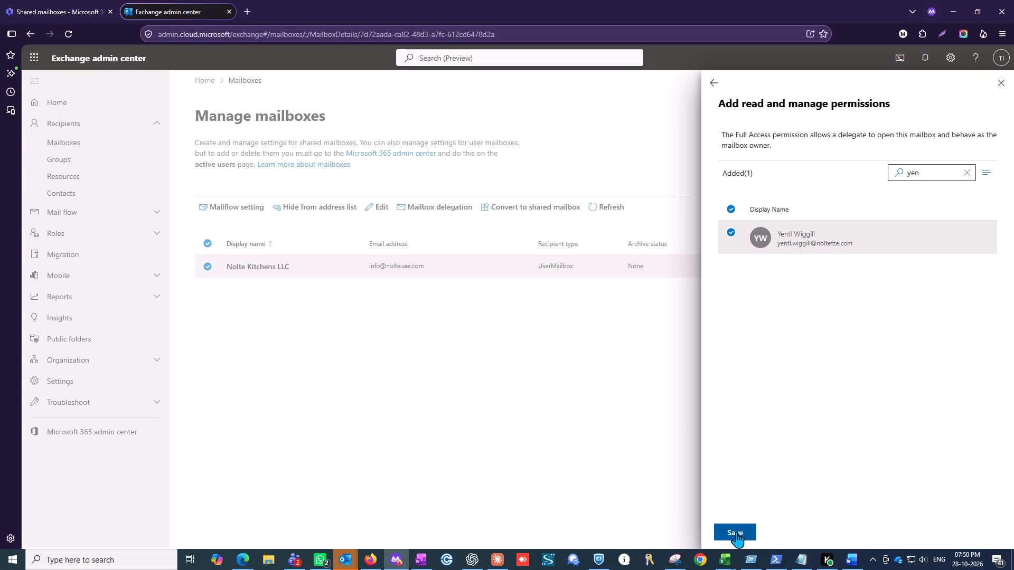
{"action": "left_click", "coordinate": [735, 534]}
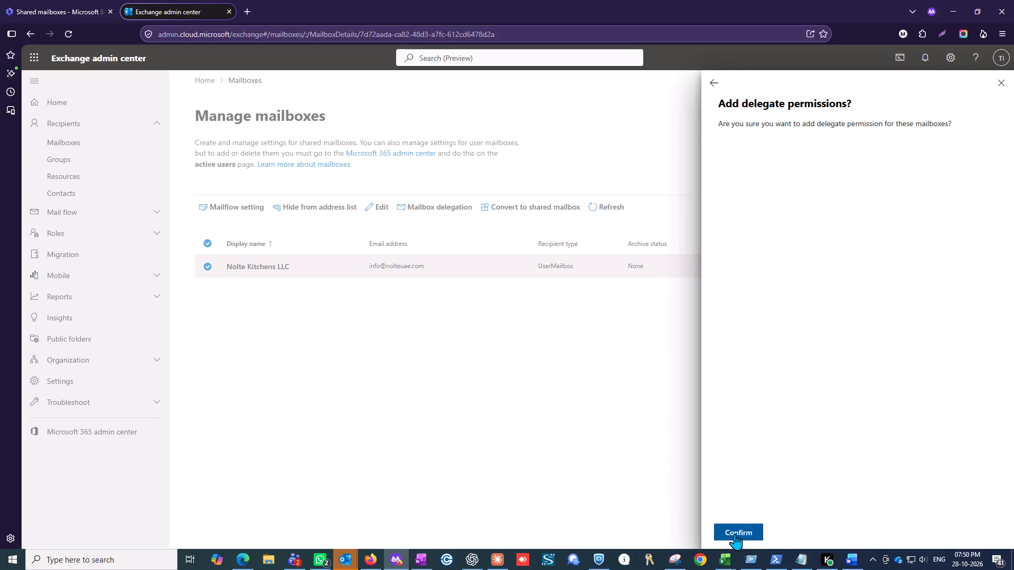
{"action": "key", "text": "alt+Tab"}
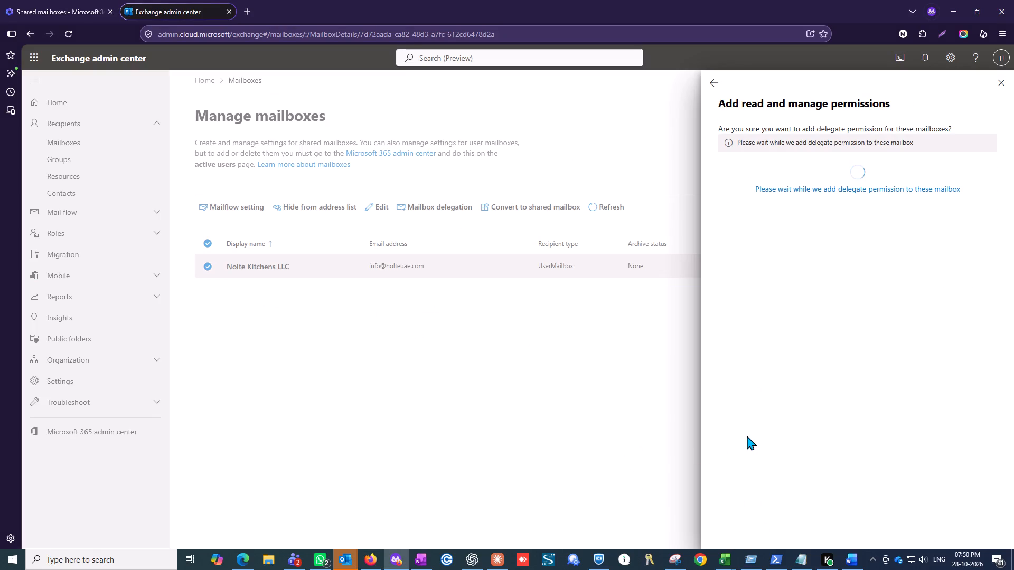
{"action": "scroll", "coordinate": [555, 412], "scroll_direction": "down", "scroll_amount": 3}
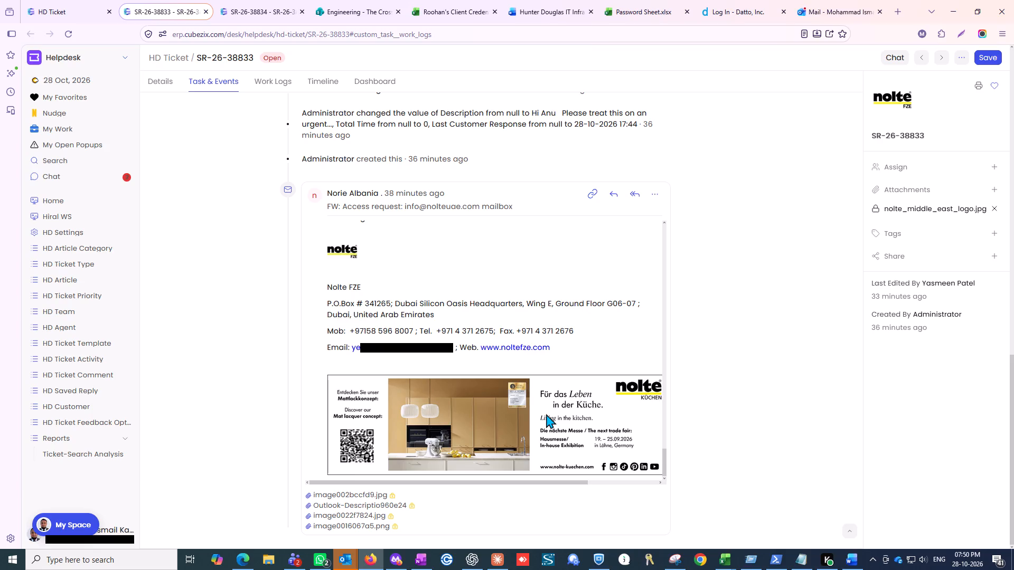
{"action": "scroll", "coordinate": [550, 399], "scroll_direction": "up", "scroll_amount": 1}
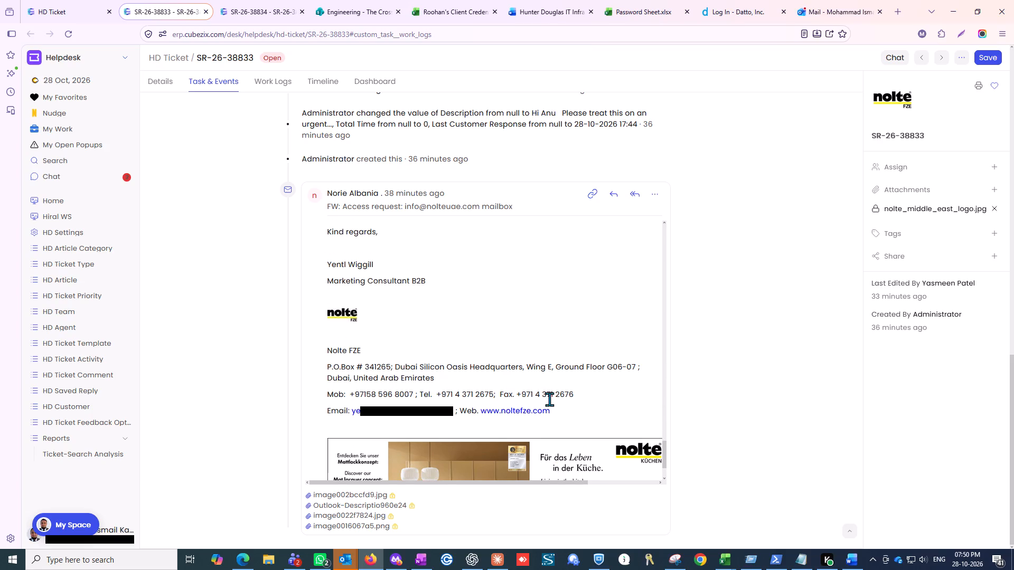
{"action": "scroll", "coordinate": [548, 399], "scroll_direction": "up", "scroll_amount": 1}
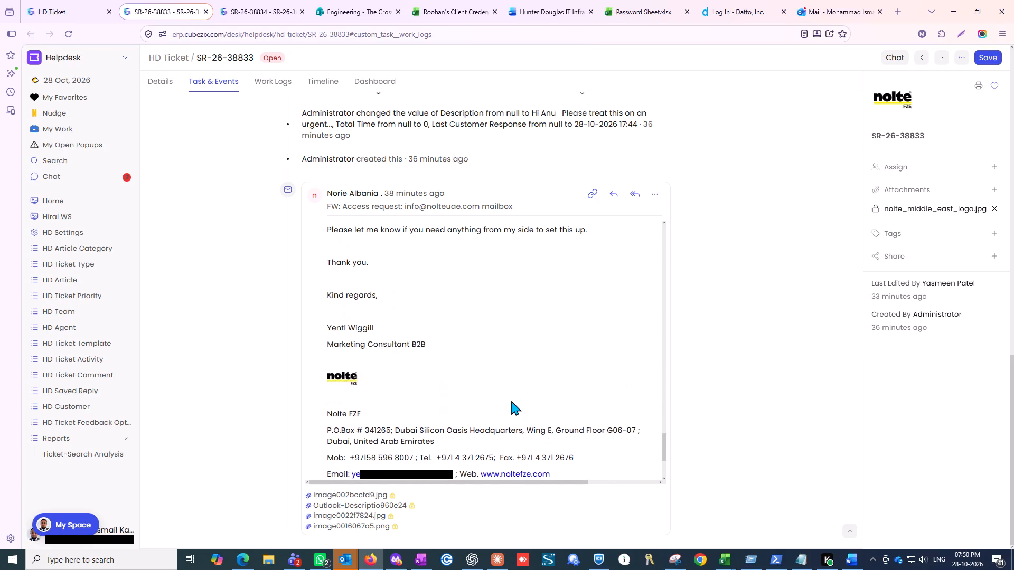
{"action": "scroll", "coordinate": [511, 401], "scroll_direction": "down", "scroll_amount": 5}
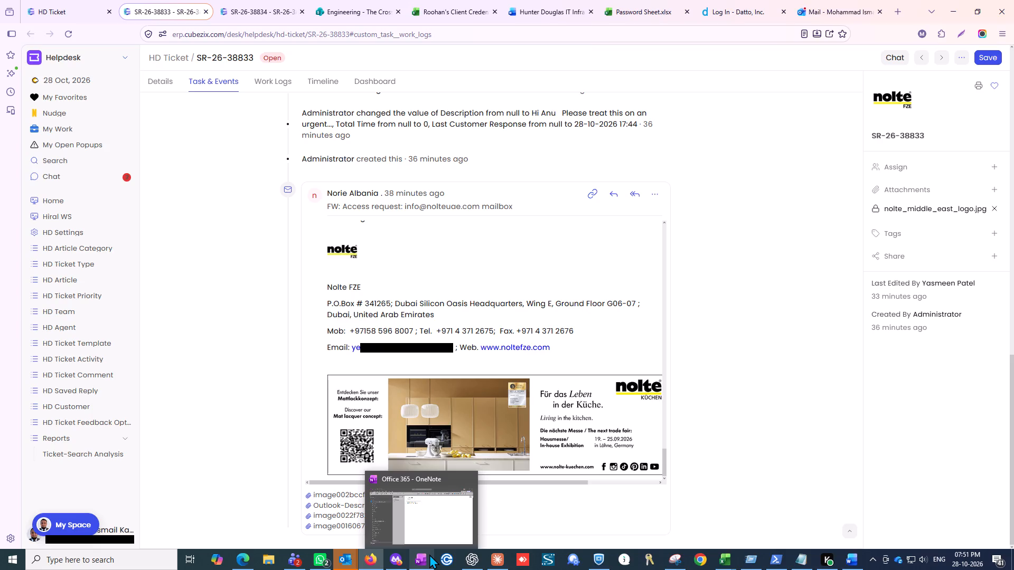
Return to Exchange admin center and reopen the Nolte Kitchens LLC mailbox's delegation settings to check its Full Access permission.
{"action": "left_click", "coordinate": [396, 555]}
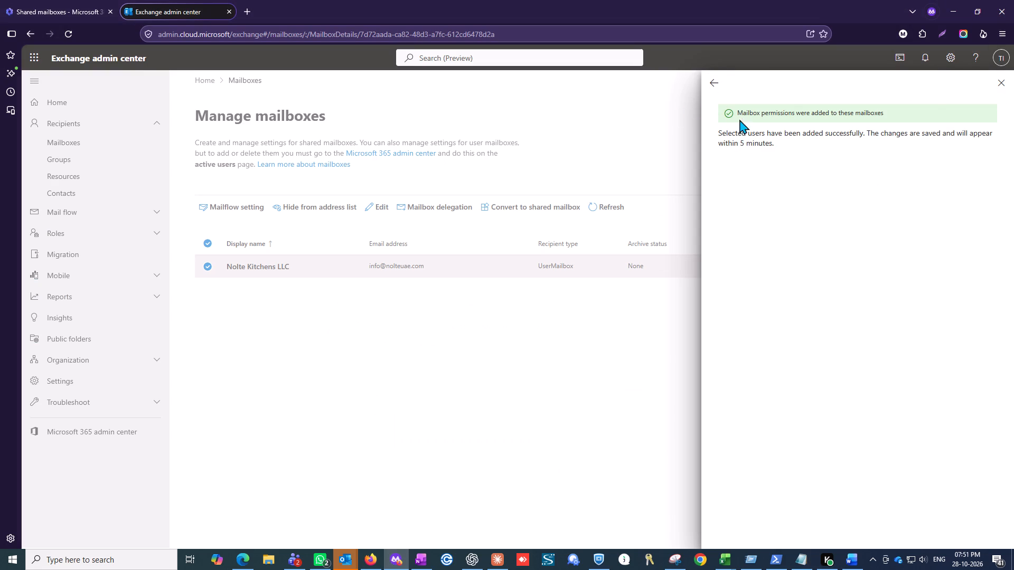
{"action": "left_click", "coordinate": [997, 77]}
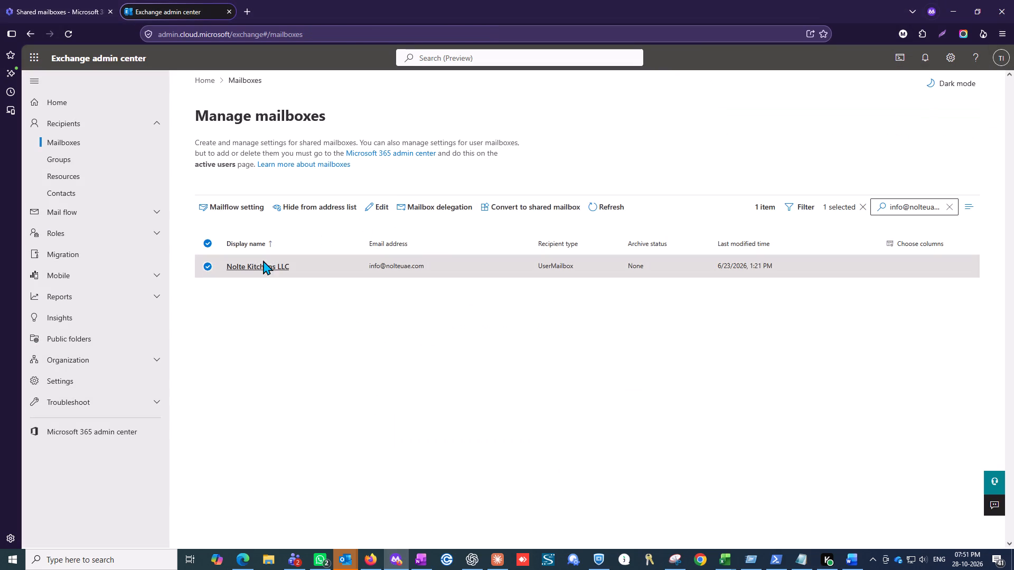
{"action": "left_click", "coordinate": [256, 263]}
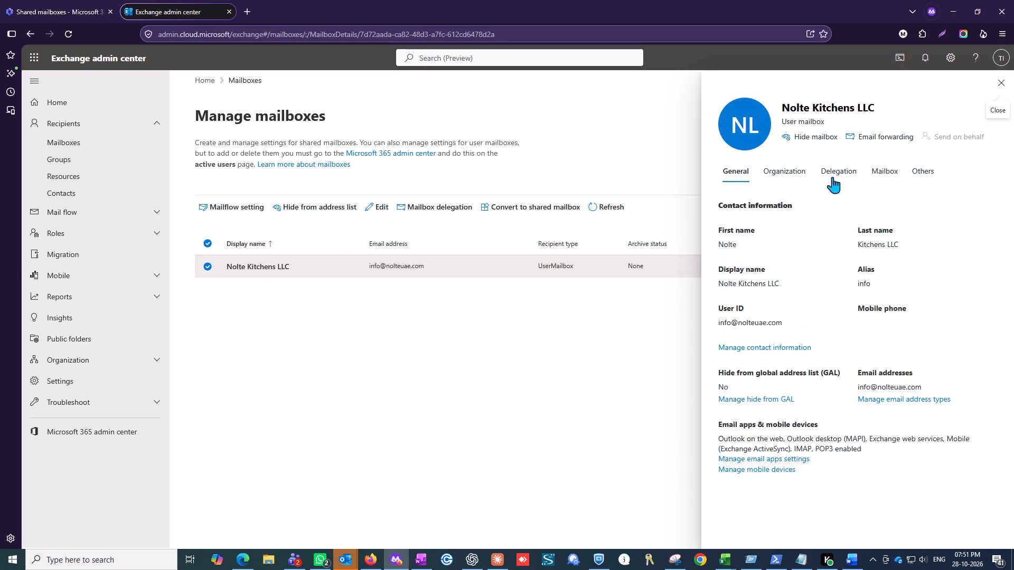
{"action": "left_click", "coordinate": [840, 170]}
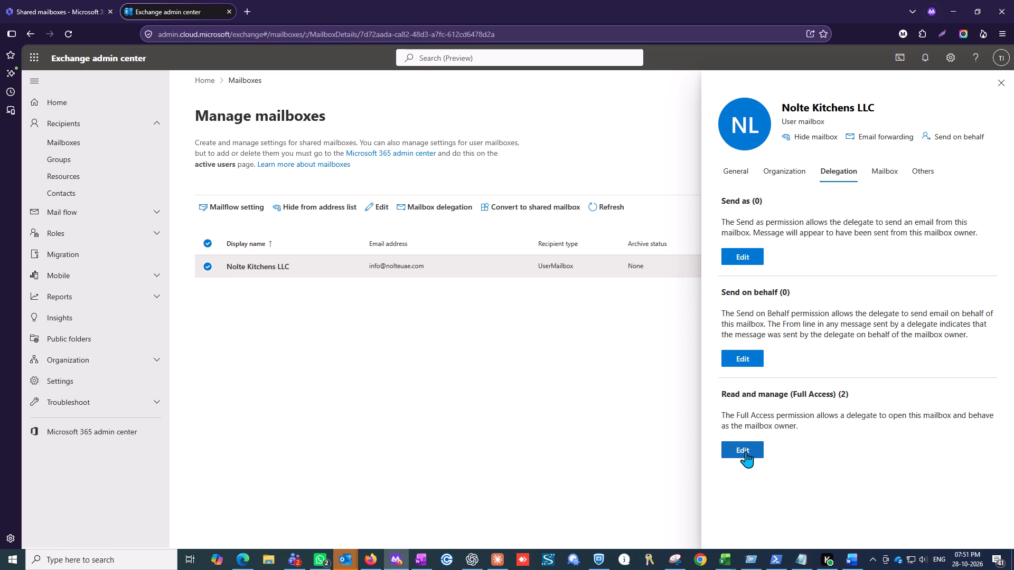
{"action": "left_click", "coordinate": [737, 483]}
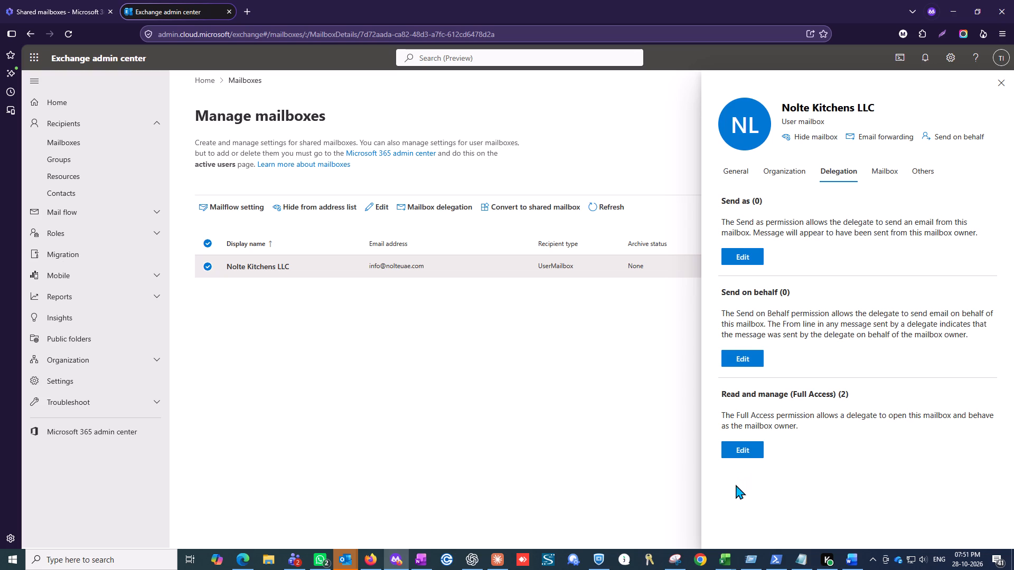
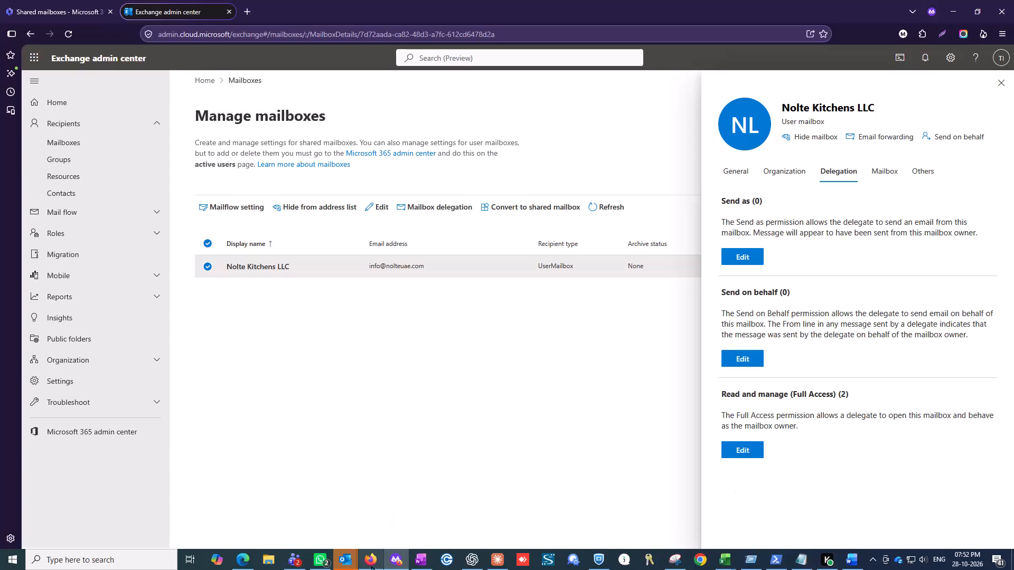
{"action": "left_click", "coordinate": [370, 566]}
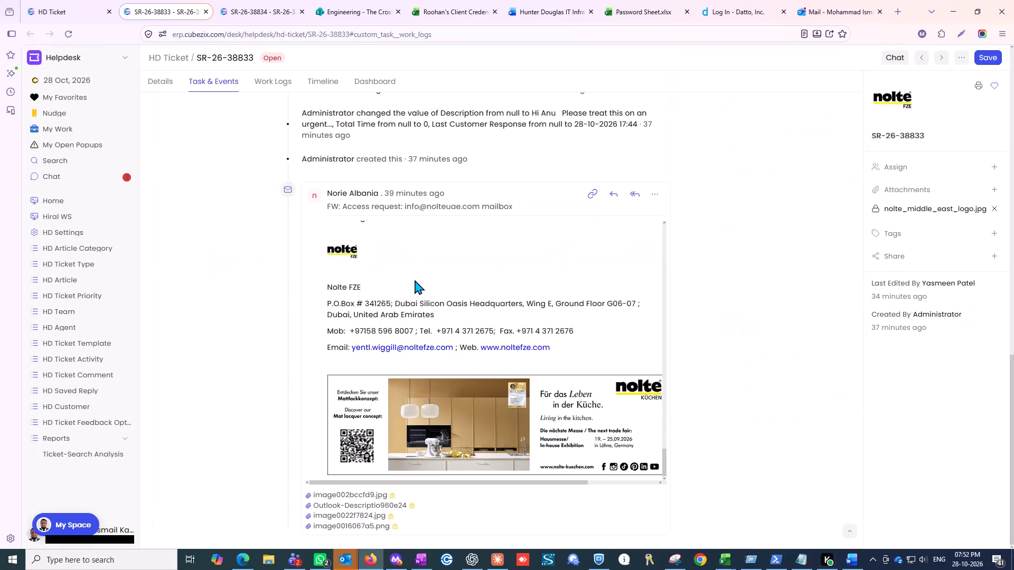
{"action": "scroll", "coordinate": [616, 279], "scroll_direction": "up", "scroll_amount": 3}
{"action": "scroll", "coordinate": [619, 273], "scroll_direction": "up", "scroll_amount": 20}
{"action": "scroll", "coordinate": [619, 273], "scroll_direction": "up", "scroll_amount": 4}
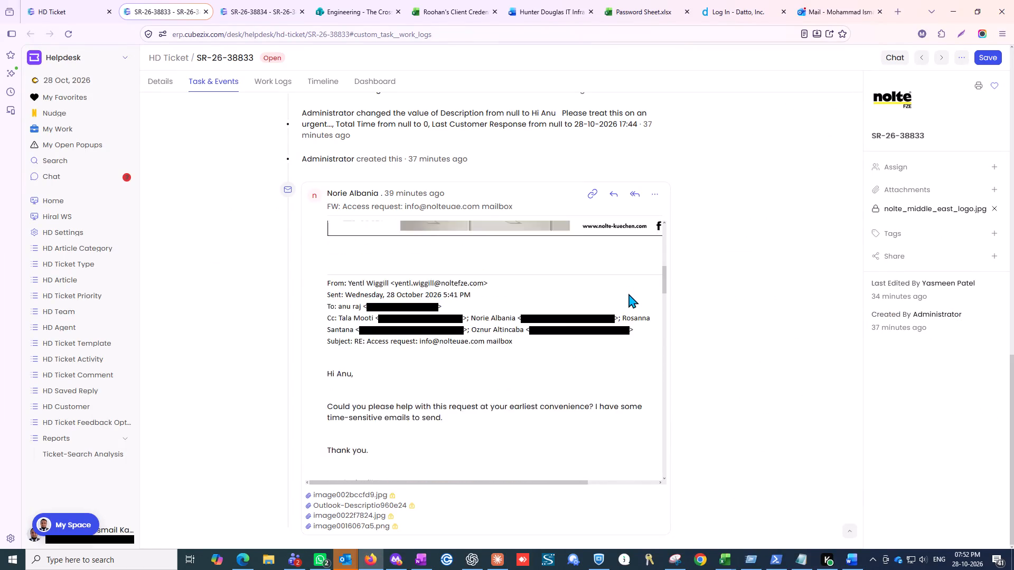
{"action": "scroll", "coordinate": [628, 293], "scroll_direction": "up", "scroll_amount": 12}
{"action": "left_click", "coordinate": [633, 193]}
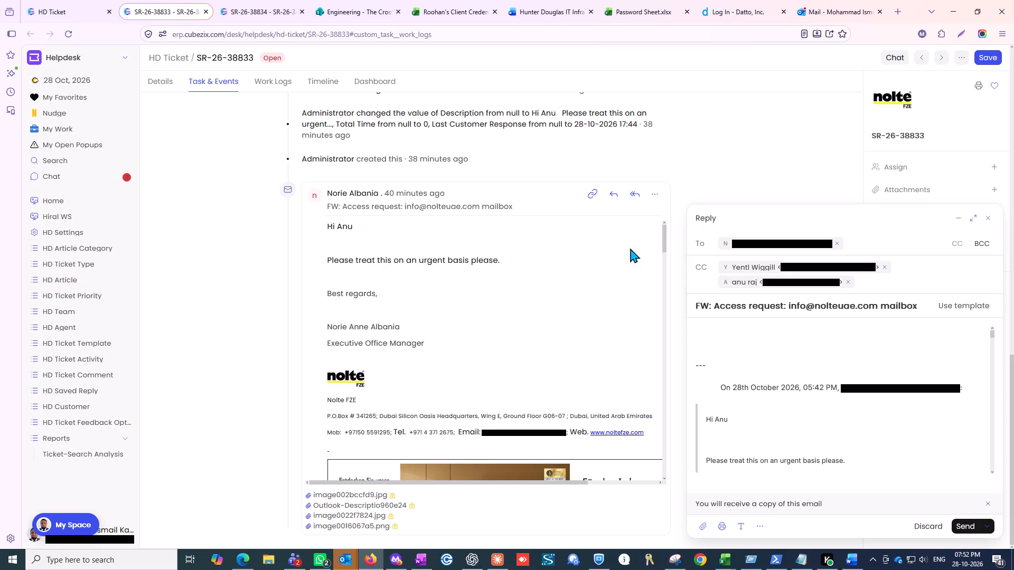
{"action": "left_click", "coordinate": [729, 333]}
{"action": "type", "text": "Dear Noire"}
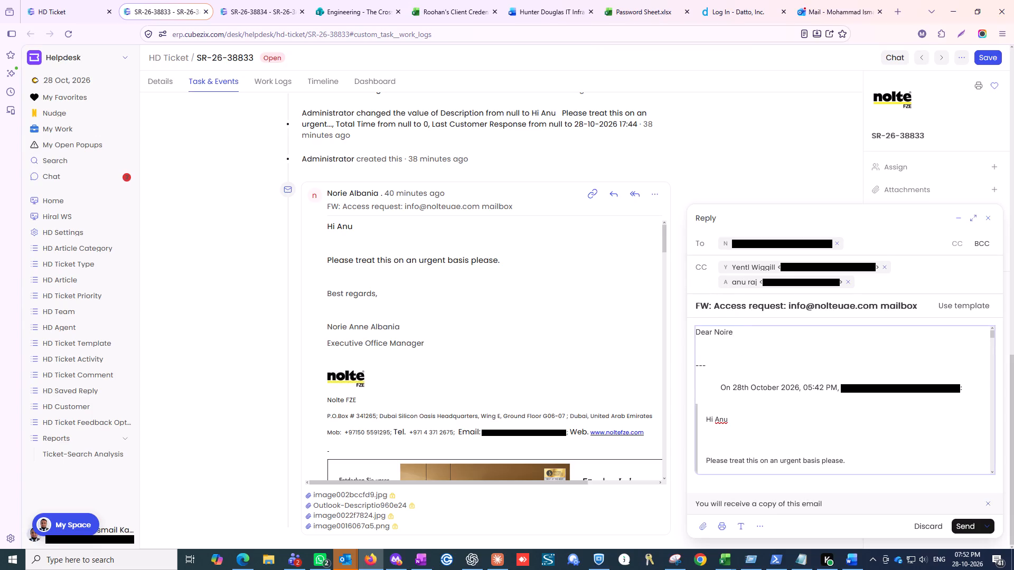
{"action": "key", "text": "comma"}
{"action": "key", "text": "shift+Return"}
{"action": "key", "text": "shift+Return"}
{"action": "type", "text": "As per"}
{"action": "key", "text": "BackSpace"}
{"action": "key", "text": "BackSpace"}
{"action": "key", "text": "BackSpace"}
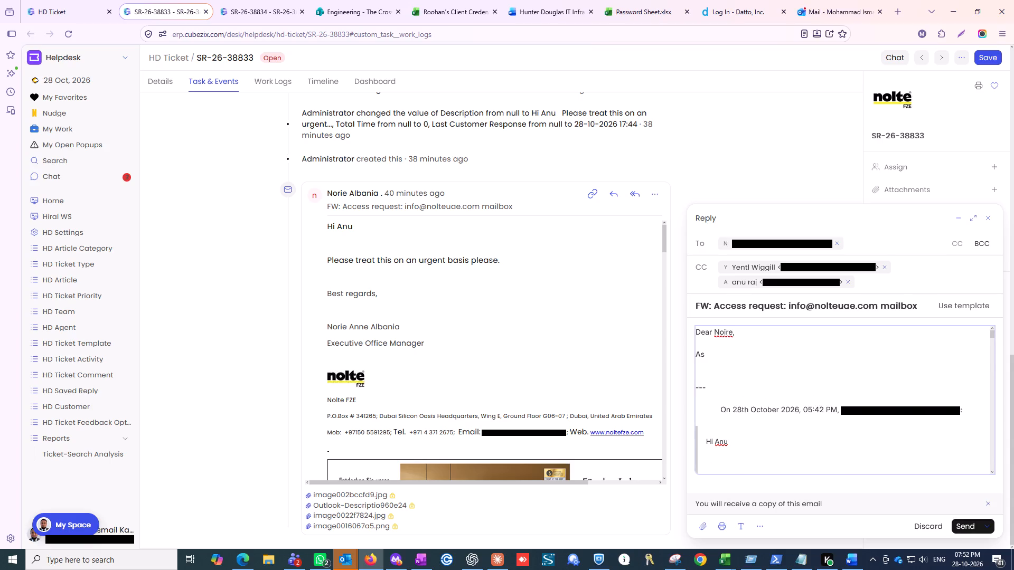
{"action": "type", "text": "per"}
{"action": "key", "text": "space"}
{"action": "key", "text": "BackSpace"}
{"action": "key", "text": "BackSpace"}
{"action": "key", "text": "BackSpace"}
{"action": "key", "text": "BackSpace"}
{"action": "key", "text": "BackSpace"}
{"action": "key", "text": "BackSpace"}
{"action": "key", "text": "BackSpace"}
Write in the reply "I would like to inform you that the info account permission has been granted to the Ms. Yentl".
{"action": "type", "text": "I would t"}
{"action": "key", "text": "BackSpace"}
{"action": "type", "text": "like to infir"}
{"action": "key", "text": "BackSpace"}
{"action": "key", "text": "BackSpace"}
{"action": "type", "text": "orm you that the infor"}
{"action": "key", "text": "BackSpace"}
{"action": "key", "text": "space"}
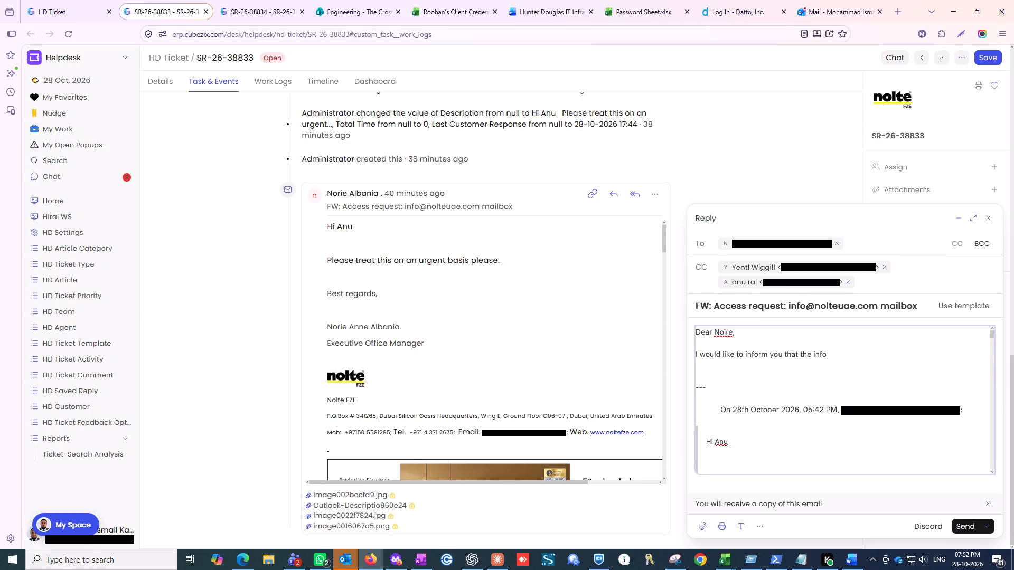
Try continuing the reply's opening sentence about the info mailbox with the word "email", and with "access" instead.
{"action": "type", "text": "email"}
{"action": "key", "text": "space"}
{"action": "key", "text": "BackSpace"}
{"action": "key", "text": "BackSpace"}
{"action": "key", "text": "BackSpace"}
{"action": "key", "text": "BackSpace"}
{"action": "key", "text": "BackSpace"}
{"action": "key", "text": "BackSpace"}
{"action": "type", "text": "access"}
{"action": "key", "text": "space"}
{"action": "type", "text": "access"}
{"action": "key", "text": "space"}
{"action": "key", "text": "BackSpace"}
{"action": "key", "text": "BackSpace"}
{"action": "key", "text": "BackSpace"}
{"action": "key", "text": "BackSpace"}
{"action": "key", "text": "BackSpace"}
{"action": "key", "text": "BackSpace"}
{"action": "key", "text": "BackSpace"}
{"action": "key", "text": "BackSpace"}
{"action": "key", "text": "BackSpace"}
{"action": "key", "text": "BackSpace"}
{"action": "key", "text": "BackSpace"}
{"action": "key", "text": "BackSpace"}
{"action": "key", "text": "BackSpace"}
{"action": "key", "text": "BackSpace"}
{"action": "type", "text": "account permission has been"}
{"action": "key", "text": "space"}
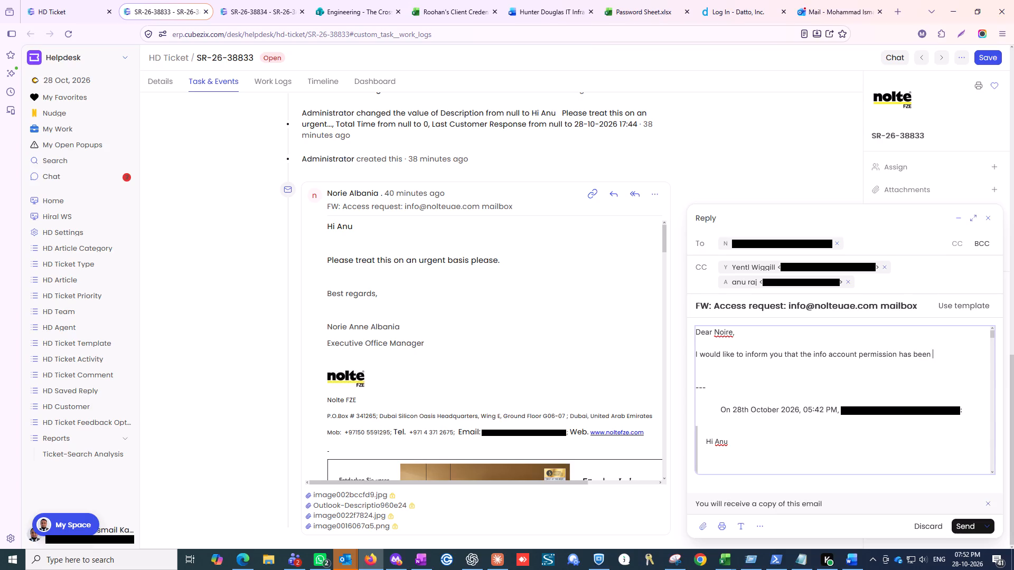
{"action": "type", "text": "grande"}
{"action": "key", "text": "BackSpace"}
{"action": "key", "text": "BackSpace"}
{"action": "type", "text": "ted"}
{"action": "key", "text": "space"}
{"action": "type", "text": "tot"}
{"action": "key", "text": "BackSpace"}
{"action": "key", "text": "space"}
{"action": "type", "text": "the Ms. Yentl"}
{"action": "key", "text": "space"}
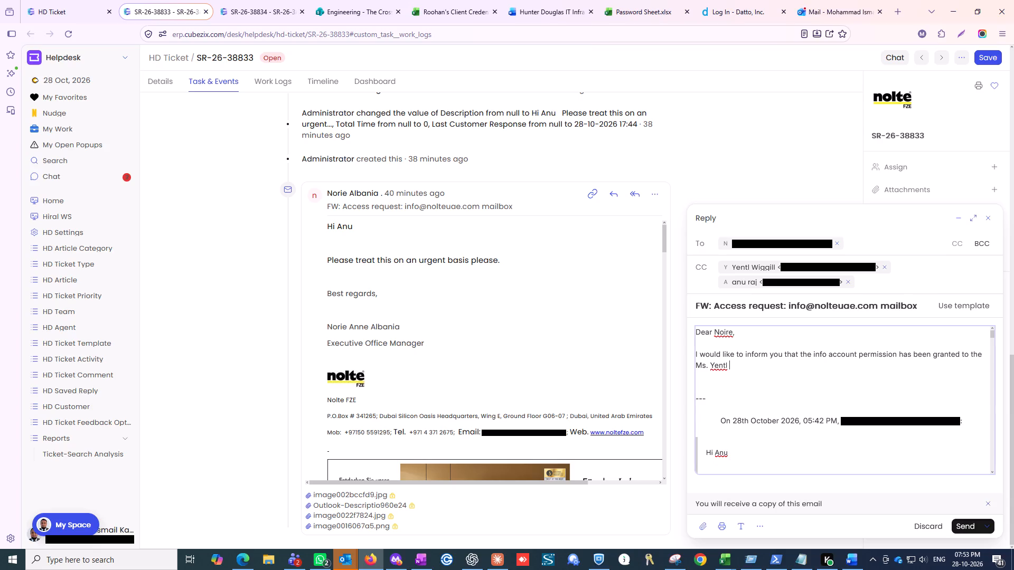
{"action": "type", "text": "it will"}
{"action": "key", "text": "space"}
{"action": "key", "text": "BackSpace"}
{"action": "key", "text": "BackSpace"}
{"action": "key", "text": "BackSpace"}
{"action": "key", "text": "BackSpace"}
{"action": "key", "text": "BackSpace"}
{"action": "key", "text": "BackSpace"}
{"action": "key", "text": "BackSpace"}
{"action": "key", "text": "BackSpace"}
Complete the reply's sentence with "and the mailbox will be appear on her outlook under her mailbox after some time.".
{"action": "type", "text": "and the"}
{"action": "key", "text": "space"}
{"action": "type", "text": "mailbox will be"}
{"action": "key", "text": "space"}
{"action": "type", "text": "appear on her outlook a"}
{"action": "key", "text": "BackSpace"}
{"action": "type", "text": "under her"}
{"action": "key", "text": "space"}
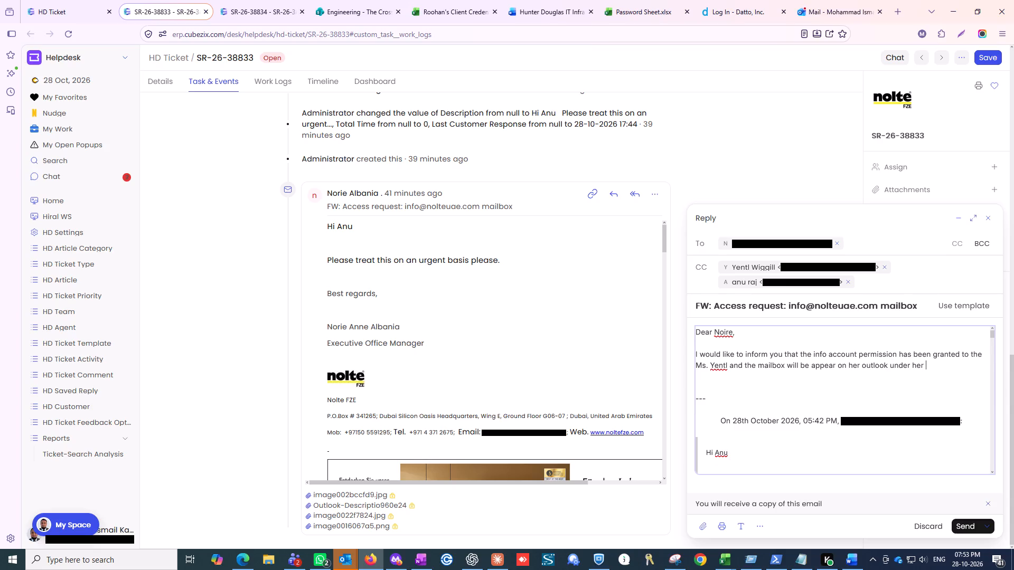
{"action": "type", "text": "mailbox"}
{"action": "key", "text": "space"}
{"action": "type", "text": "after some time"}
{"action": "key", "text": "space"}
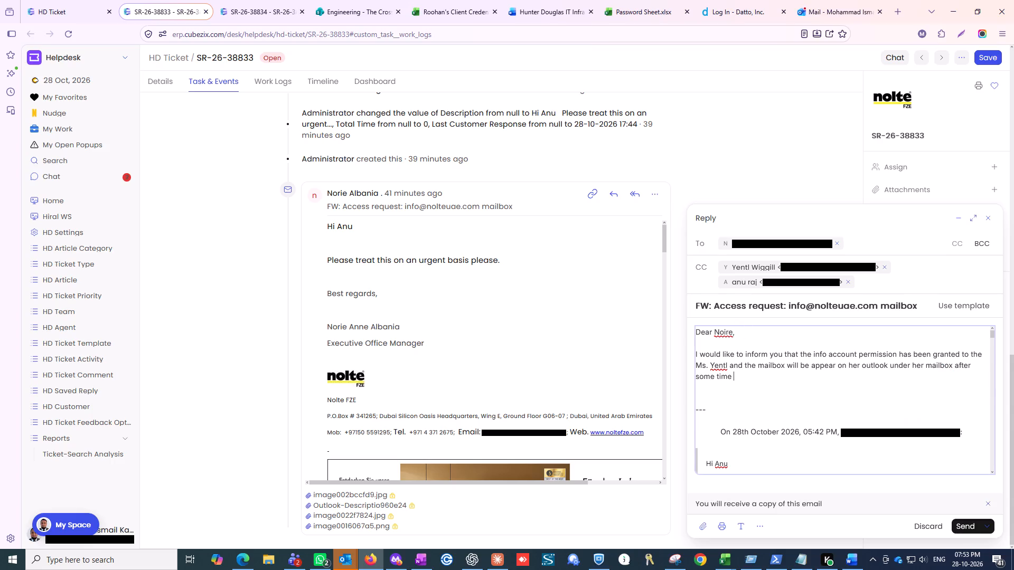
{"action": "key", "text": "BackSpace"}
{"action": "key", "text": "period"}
Copy the reply's full body sentence below the greeting, from "I would like" through "some time.".
{"action": "left_click_drag", "start_coordinate": [762, 375], "coordinate": [688, 347]}
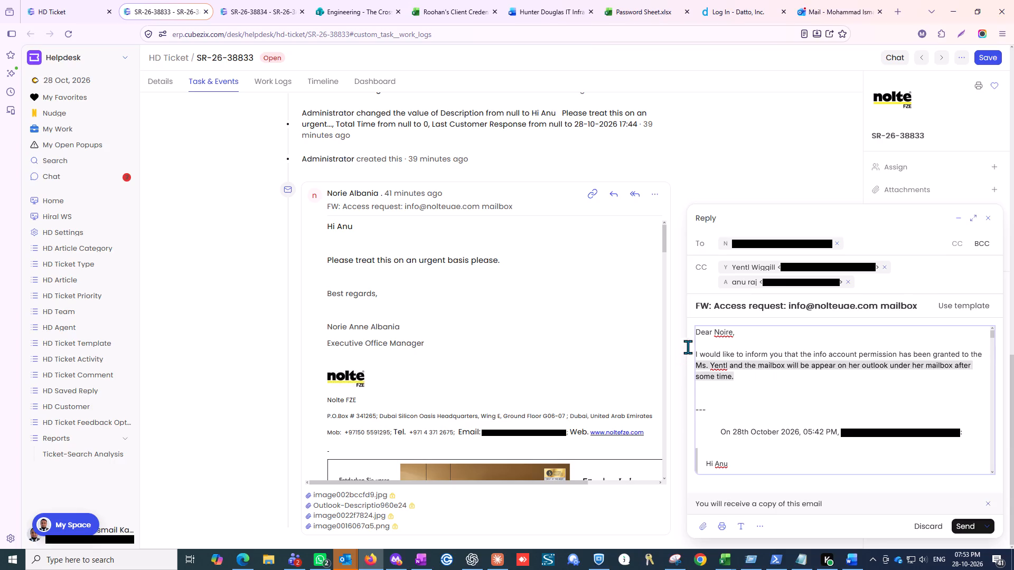
{"action": "left_click_drag", "start_coordinate": [688, 347], "coordinate": [693, 354]}
{"action": "key", "text": "ctrl+c"}
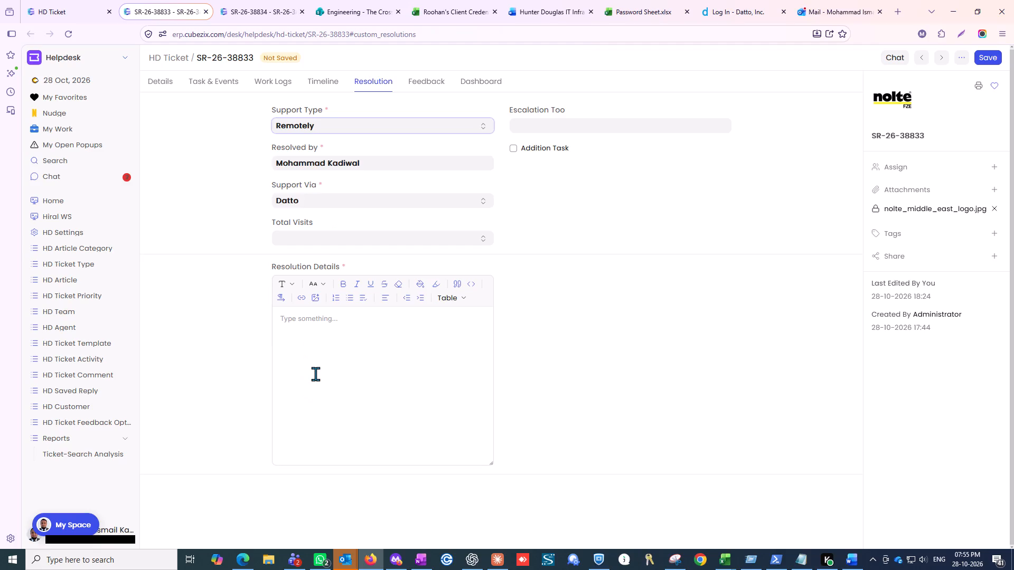
Paste the copied reply into the Resolution Details of ticket SR-26-38833 and save the ticket.
{"action": "left_click", "coordinate": [306, 320]}
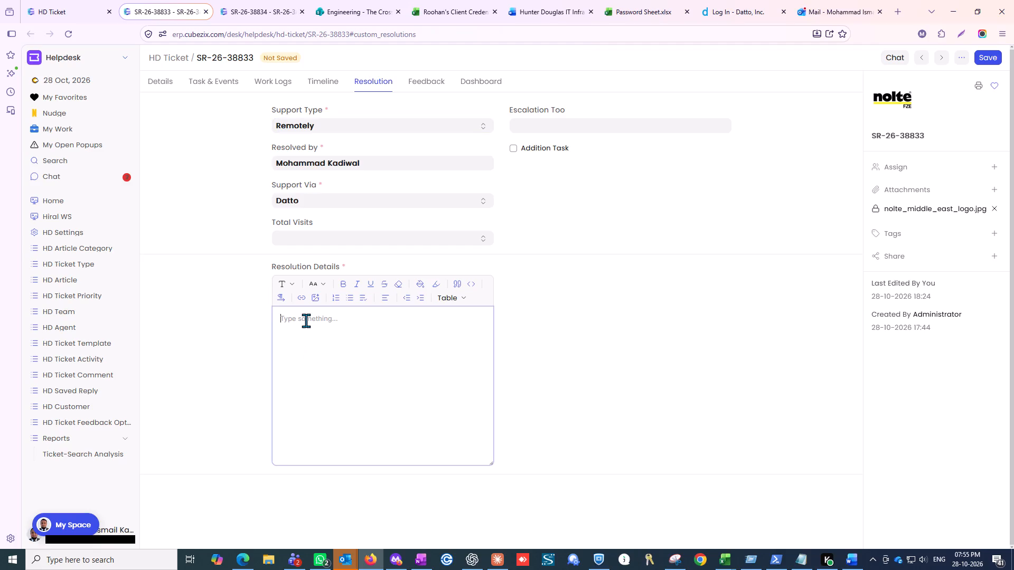
{"action": "key", "text": "ctrl+v"}
{"action": "scroll", "coordinate": [306, 350], "scroll_direction": "up", "scroll_amount": 5}
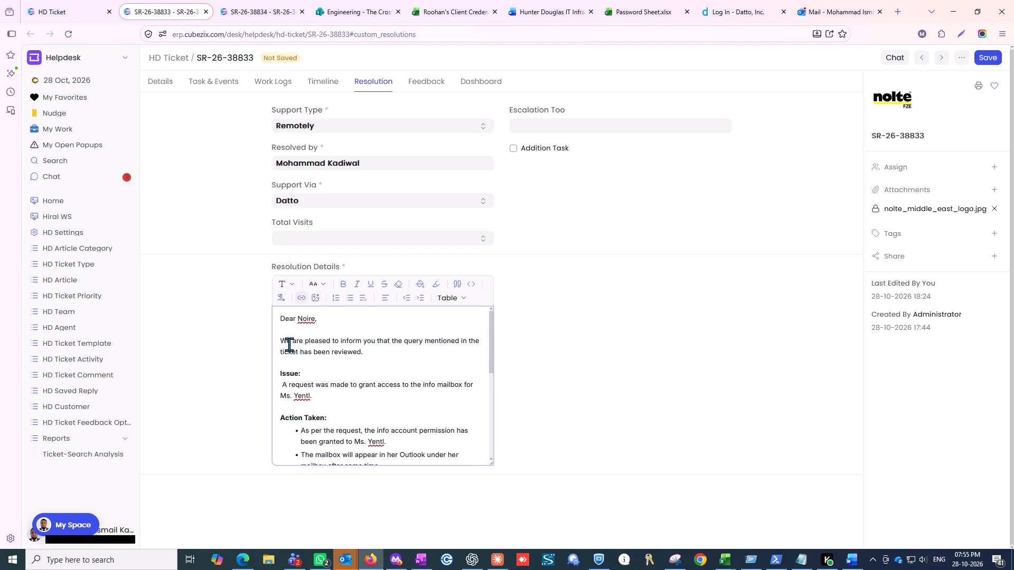
{"action": "scroll", "coordinate": [295, 351], "scroll_direction": "down", "scroll_amount": 12}
{"action": "scroll", "coordinate": [315, 403], "scroll_direction": "up", "scroll_amount": 14}
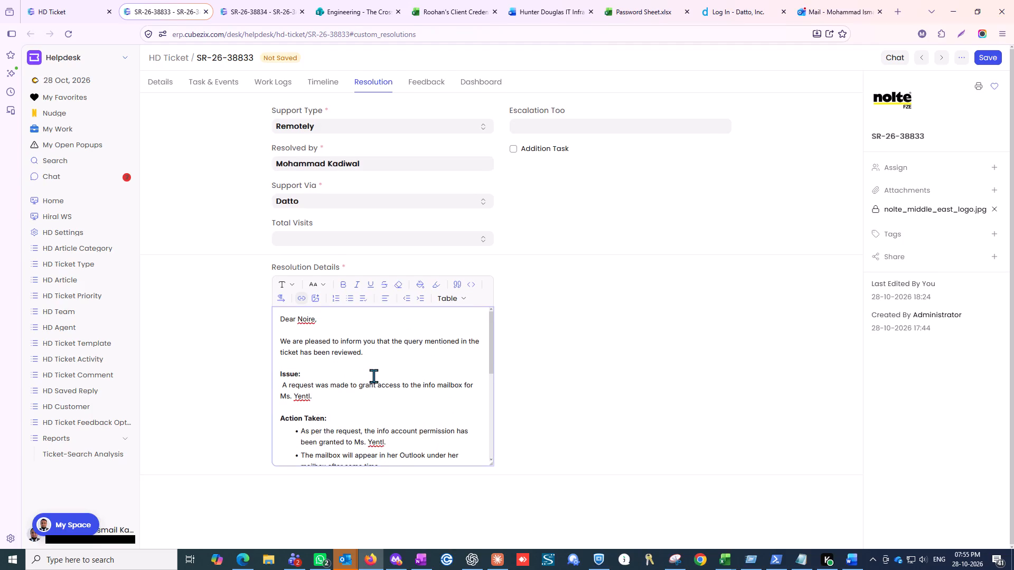
{"action": "left_click", "coordinate": [989, 60]}
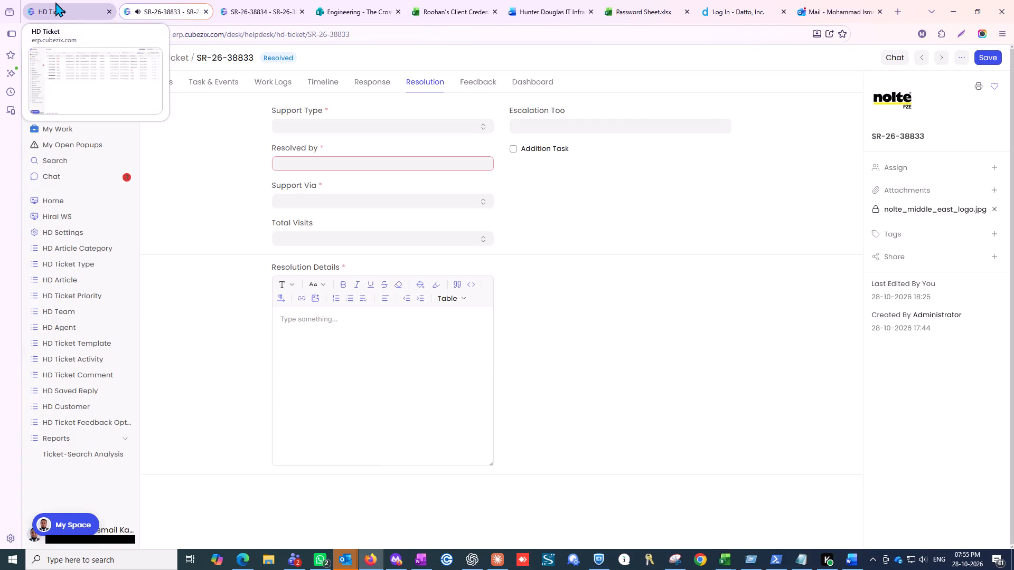
{"action": "left_click", "coordinate": [172, 9]}
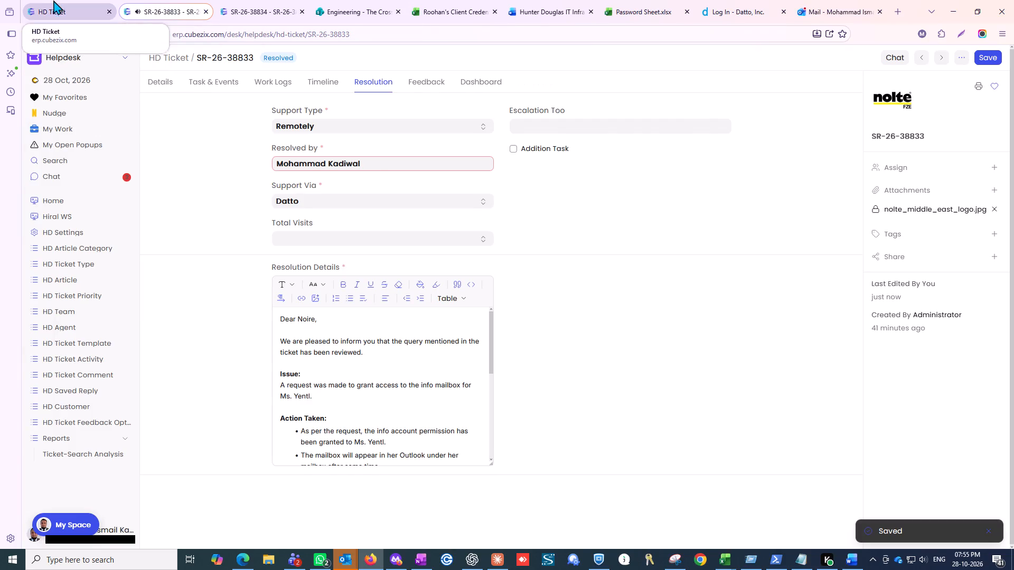
{"action": "left_click", "coordinate": [39, 0]}
{"action": "left_click", "coordinate": [153, 10]}
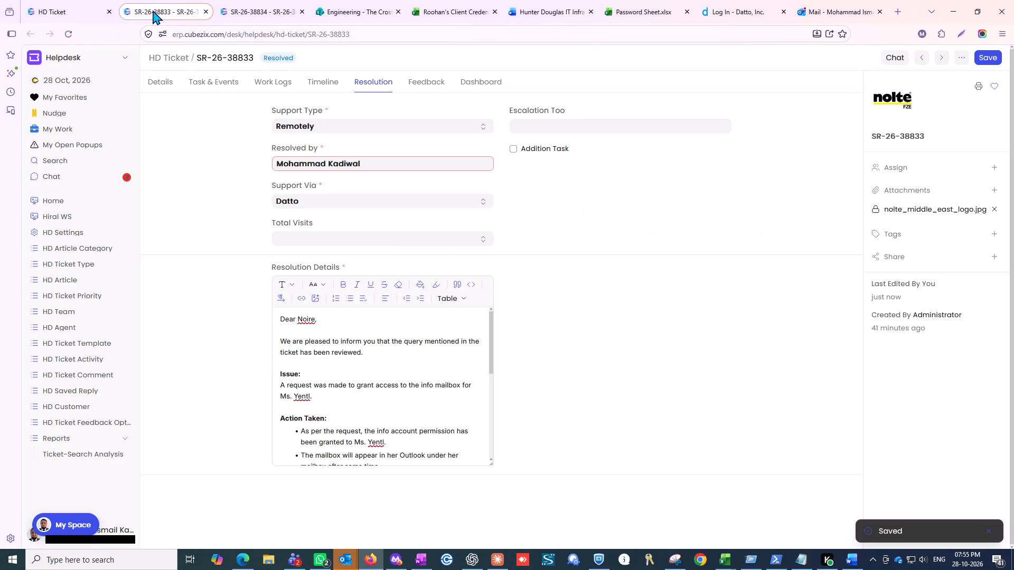
{"action": "left_click", "coordinate": [205, 12]}
Reload the page of ticket SR-26-38834 for United Advocates.
{"action": "left_click", "coordinate": [157, 5]}
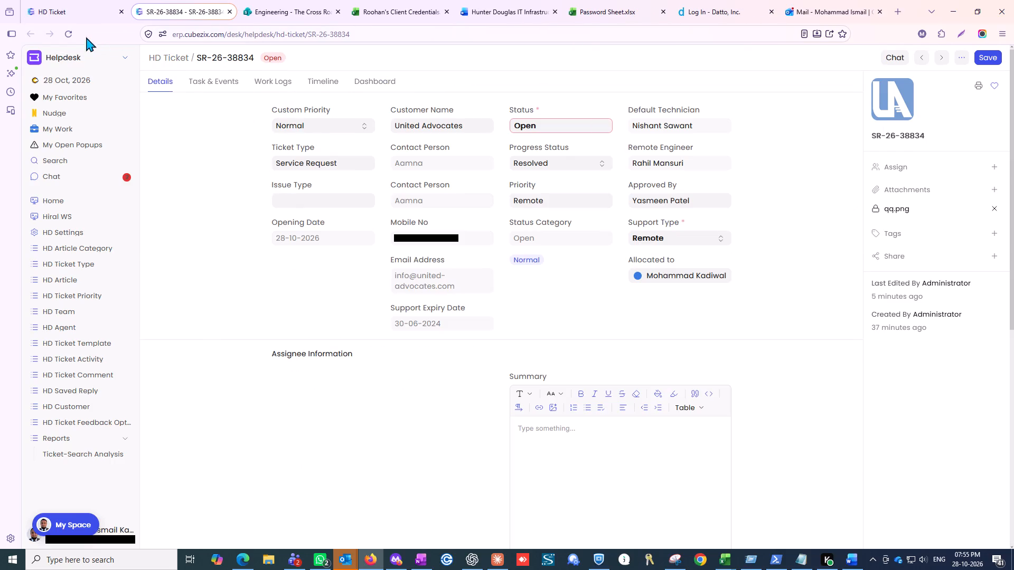
{"action": "left_click", "coordinate": [62, 31]}
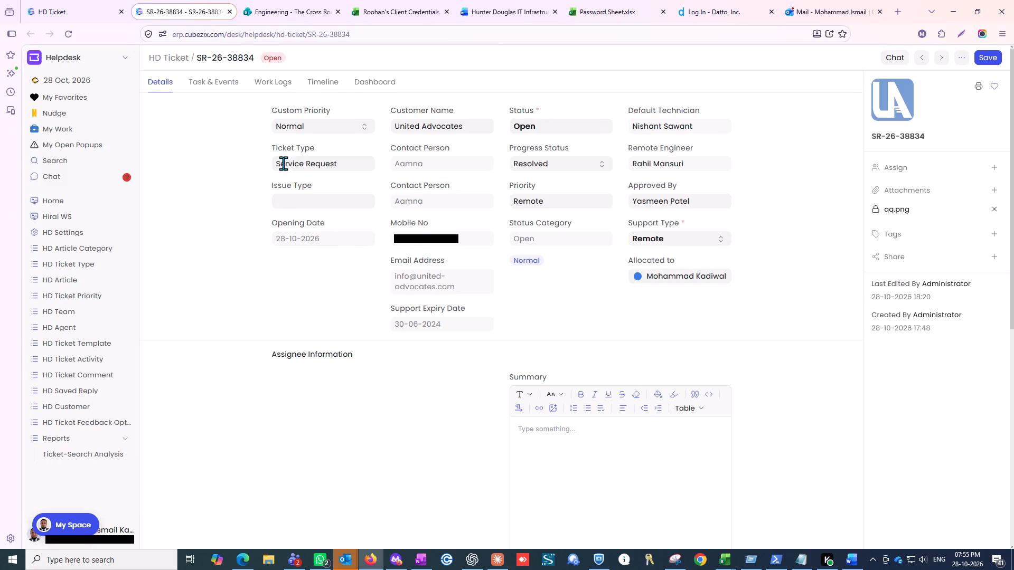
{"action": "left_click", "coordinate": [215, 81]}
{"action": "scroll", "coordinate": [493, 221], "scroll_direction": "down", "scroll_amount": 9}
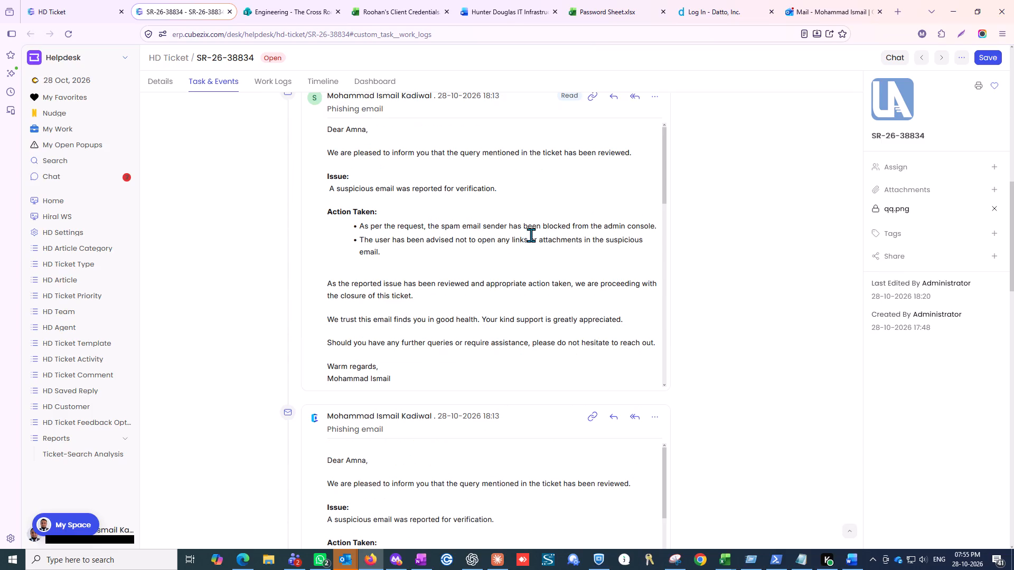
{"action": "scroll", "coordinate": [520, 242], "scroll_direction": "up", "scroll_amount": 13}
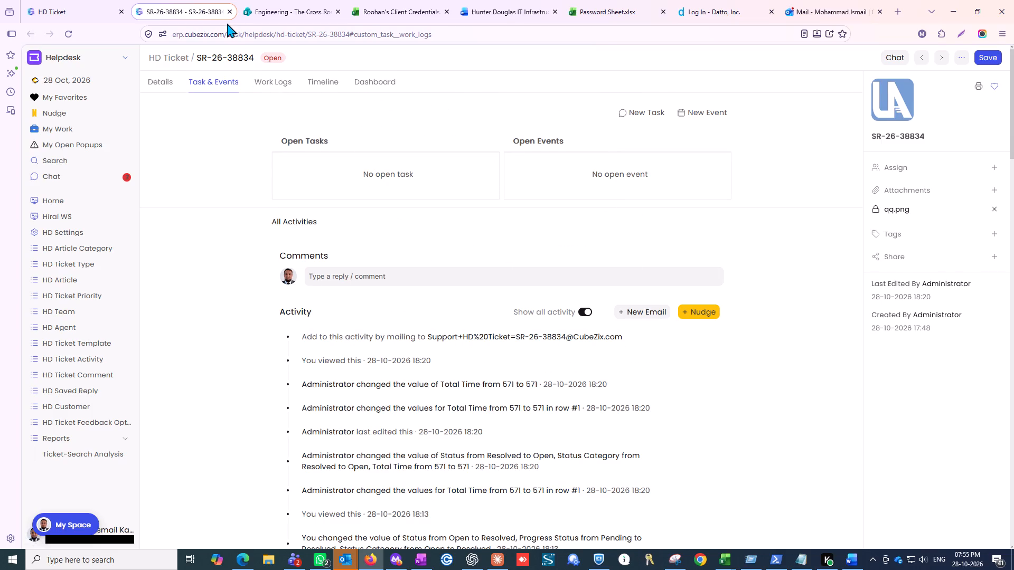
{"action": "left_click", "coordinate": [230, 12]}
{"action": "left_click", "coordinate": [54, 14]}
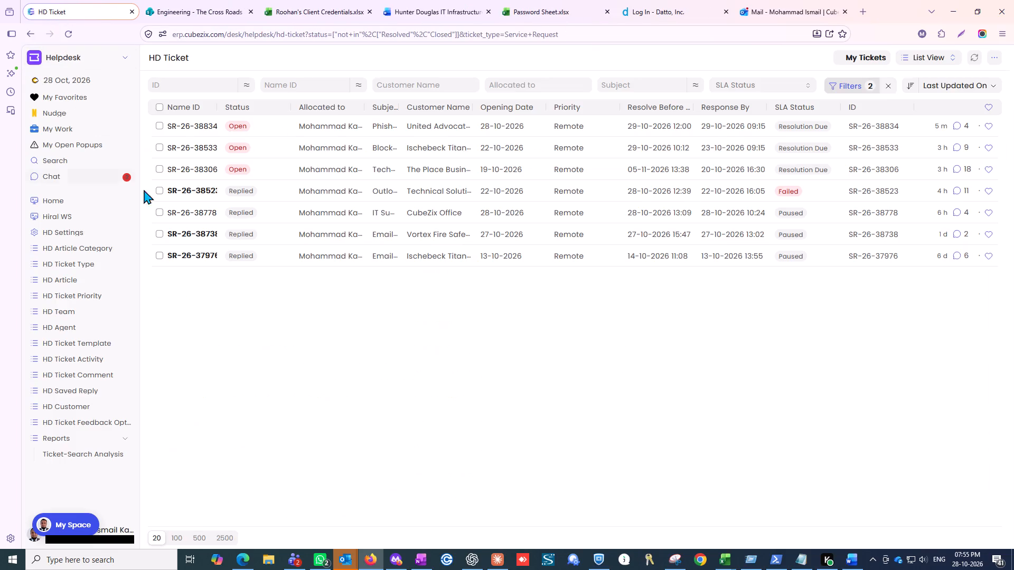
Reopen ticket SR-26-38834 from the ticket list in a separate browser tab and display its activity.
{"action": "right_click", "coordinate": [183, 123]}
{"action": "left_click", "coordinate": [216, 132]}
{"action": "left_click", "coordinate": [164, 0]}
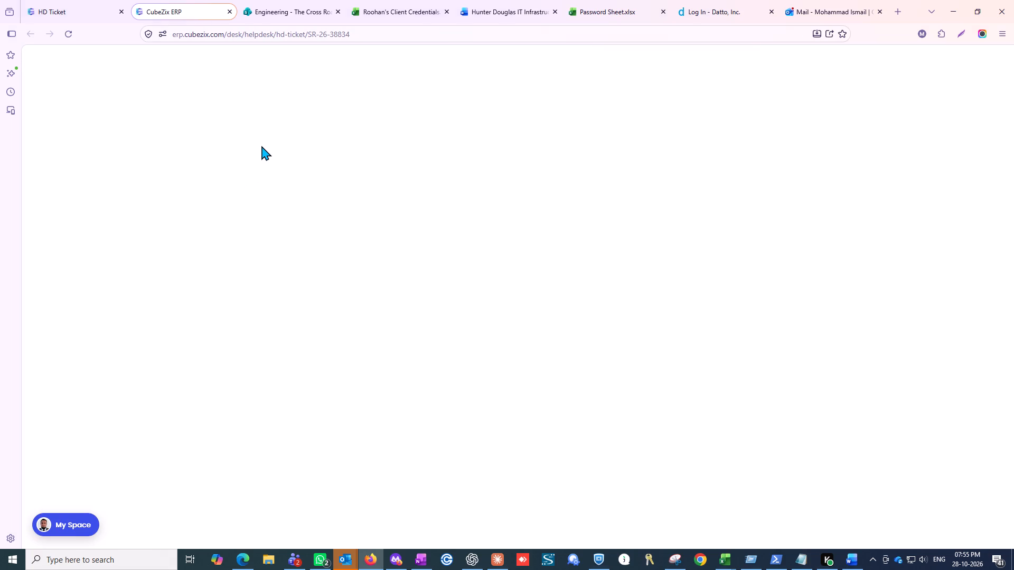
{"action": "left_click", "coordinate": [208, 73]}
{"action": "left_click", "coordinate": [213, 80]}
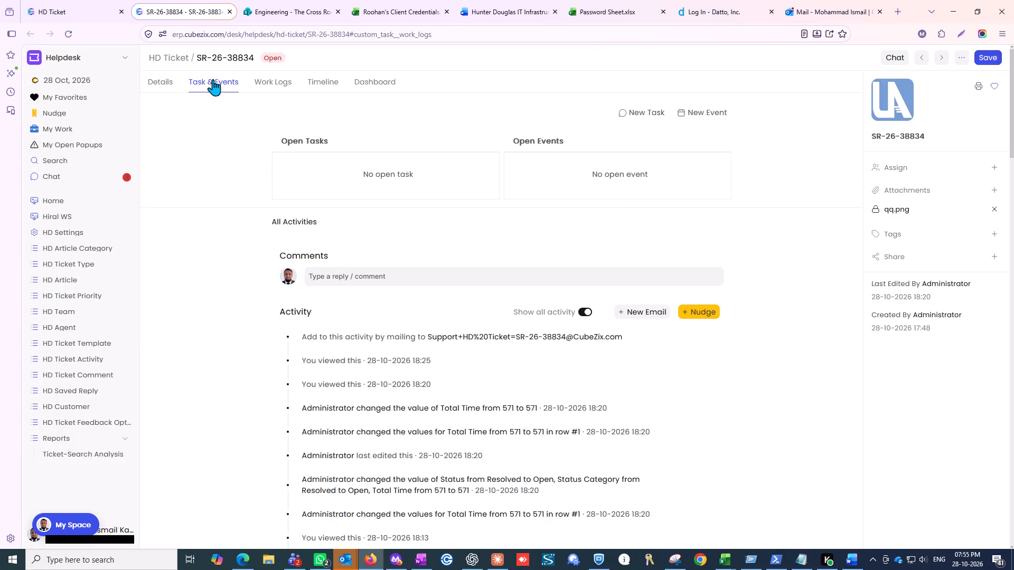
Examine ticket SR-26-38834's activity history, the phishing email correspondence and the work logs.
{"action": "scroll", "coordinate": [403, 262], "scroll_direction": "down", "scroll_amount": 12}
{"action": "scroll", "coordinate": [470, 313], "scroll_direction": "up", "scroll_amount": 9}
{"action": "scroll", "coordinate": [465, 298], "scroll_direction": "down", "scroll_amount": 8}
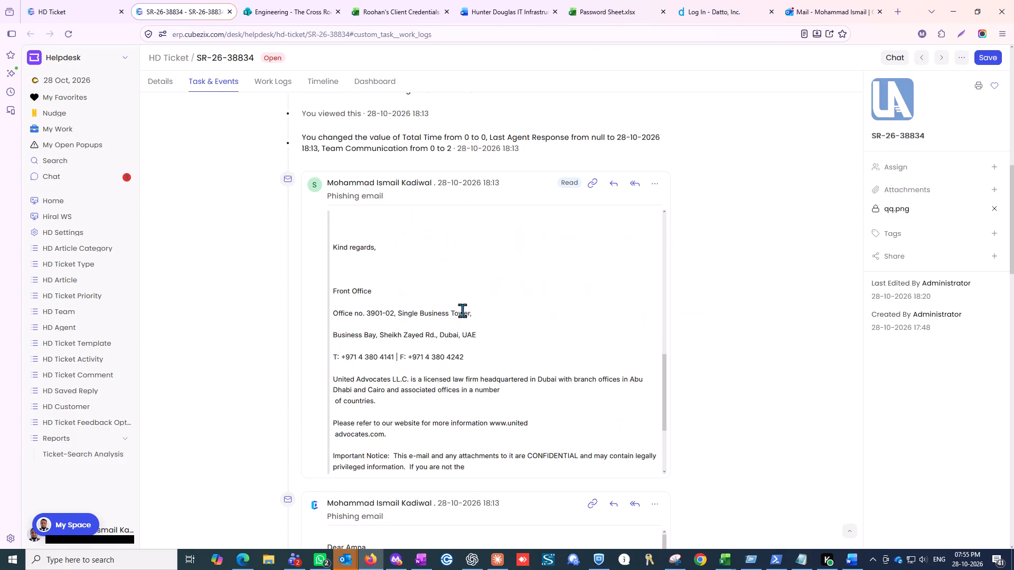
{"action": "scroll", "coordinate": [457, 217], "scroll_direction": "up", "scroll_amount": 18}
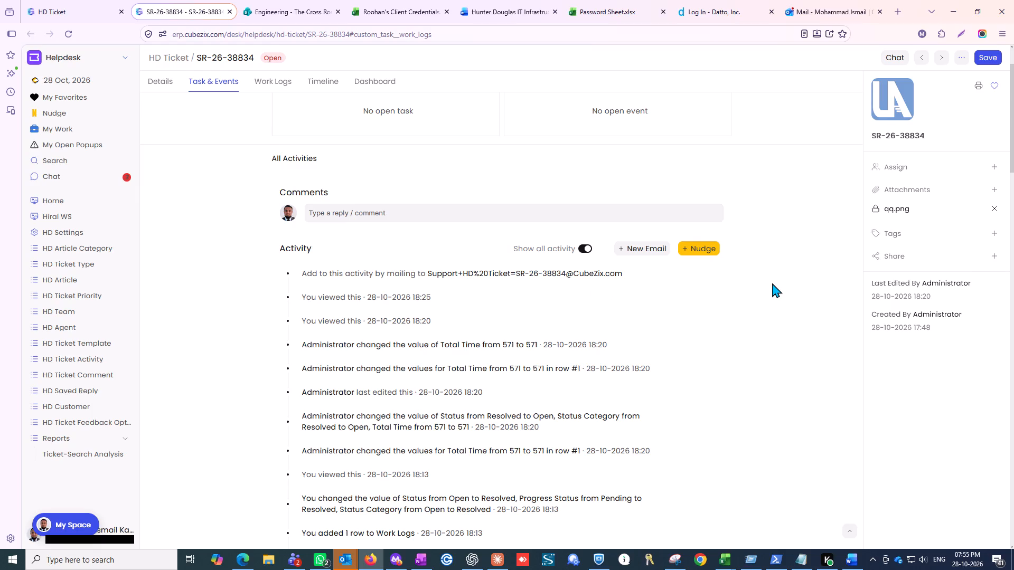
{"action": "scroll", "coordinate": [772, 283], "scroll_direction": "up", "scroll_amount": 5}
{"action": "scroll", "coordinate": [772, 283], "scroll_direction": "down", "scroll_amount": 20}
{"action": "scroll", "coordinate": [772, 283], "scroll_direction": "down", "scroll_amount": 10}
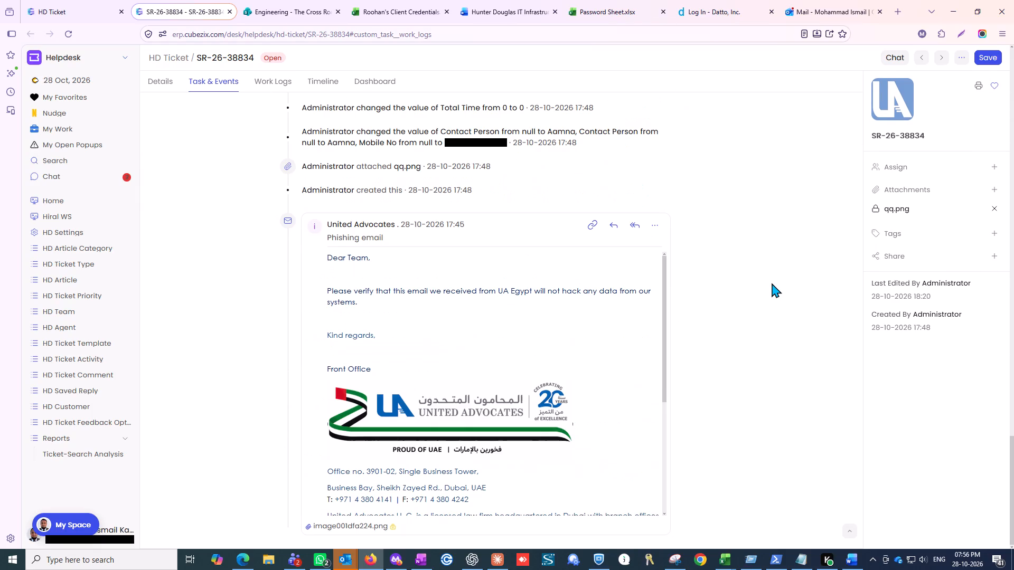
{"action": "scroll", "coordinate": [772, 283], "scroll_direction": "down", "scroll_amount": 2}
{"action": "scroll", "coordinate": [772, 283], "scroll_direction": "up", "scroll_amount": 17}
{"action": "scroll", "coordinate": [546, 264], "scroll_direction": "down", "scroll_amount": 1}
{"action": "scroll", "coordinate": [544, 263], "scroll_direction": "up", "scroll_amount": 1}
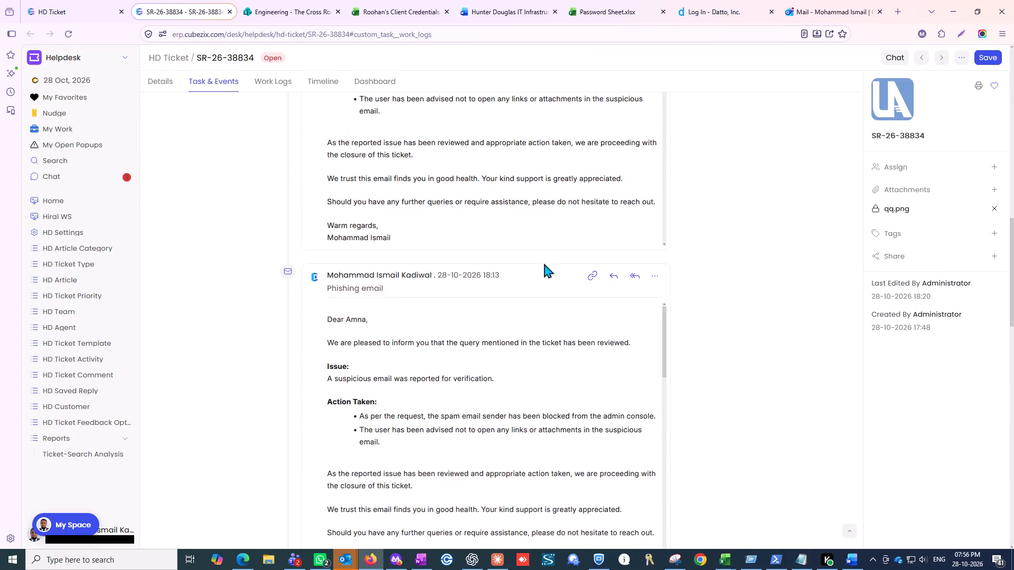
{"action": "scroll", "coordinate": [544, 263], "scroll_direction": "up", "scroll_amount": 5}
{"action": "left_click", "coordinate": [277, 82]}
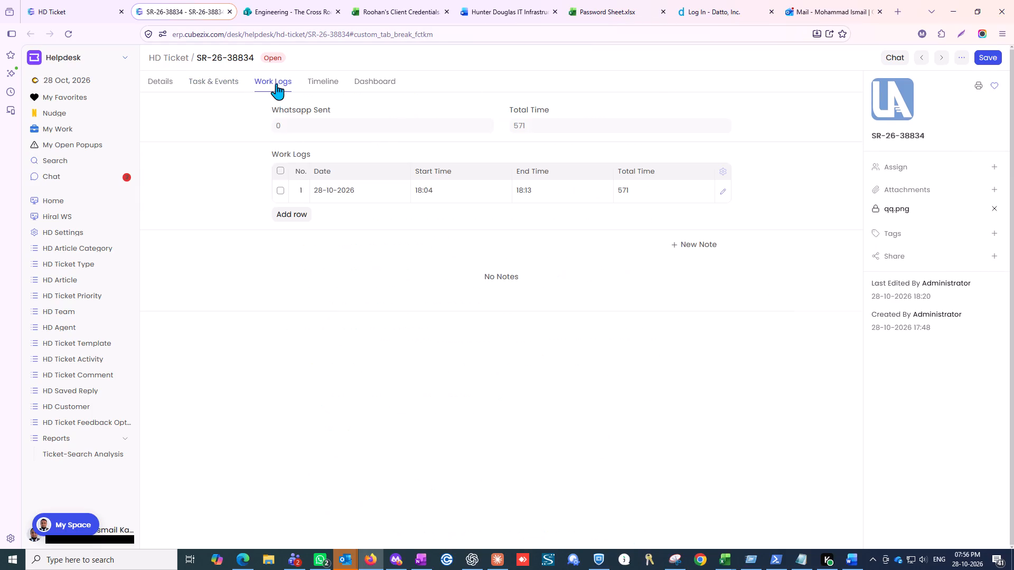
Copy the text of the sent phishing-email reply, from the issue through the signature, from ticket SR-26-38834's activity.
{"action": "left_click", "coordinate": [166, 80]}
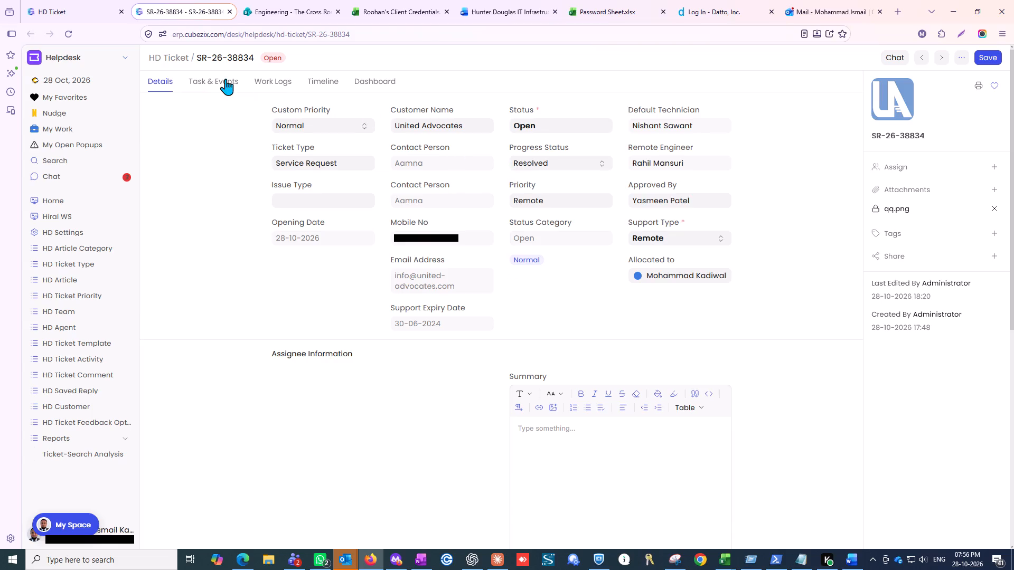
{"action": "left_click", "coordinate": [224, 78]}
{"action": "scroll", "coordinate": [588, 185], "scroll_direction": "down", "scroll_amount": 5}
{"action": "scroll", "coordinate": [543, 260], "scroll_direction": "down", "scroll_amount": 4}
{"action": "scroll", "coordinate": [486, 338], "scroll_direction": "down", "scroll_amount": 1}
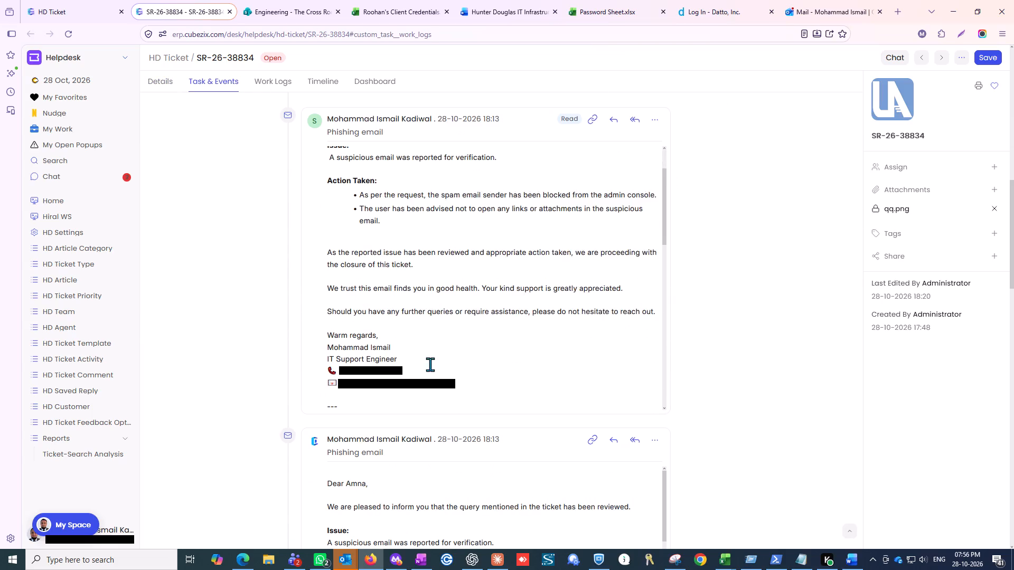
{"action": "left_click_drag", "start_coordinate": [460, 376], "coordinate": [327, 152]}
{"action": "key", "text": "ctrl+c"}
Set ticket SR-26-38834's status and progress status to Resolved, check its resolution details and save the ticket.
{"action": "left_click", "coordinate": [273, 77]}
{"action": "left_click", "coordinate": [165, 75]}
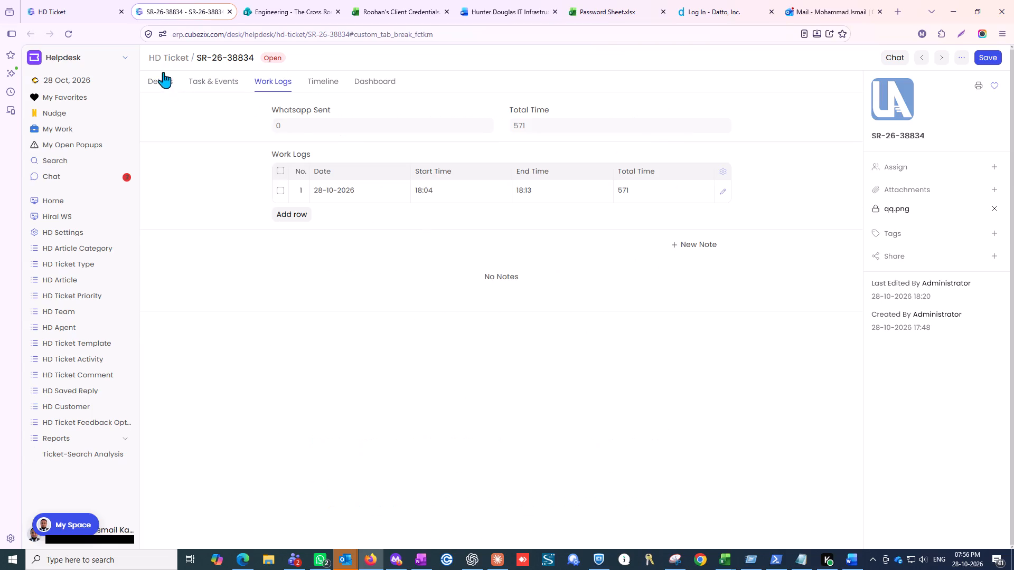
{"action": "left_click_drag", "start_coordinate": [545, 128], "coordinate": [363, 125]}
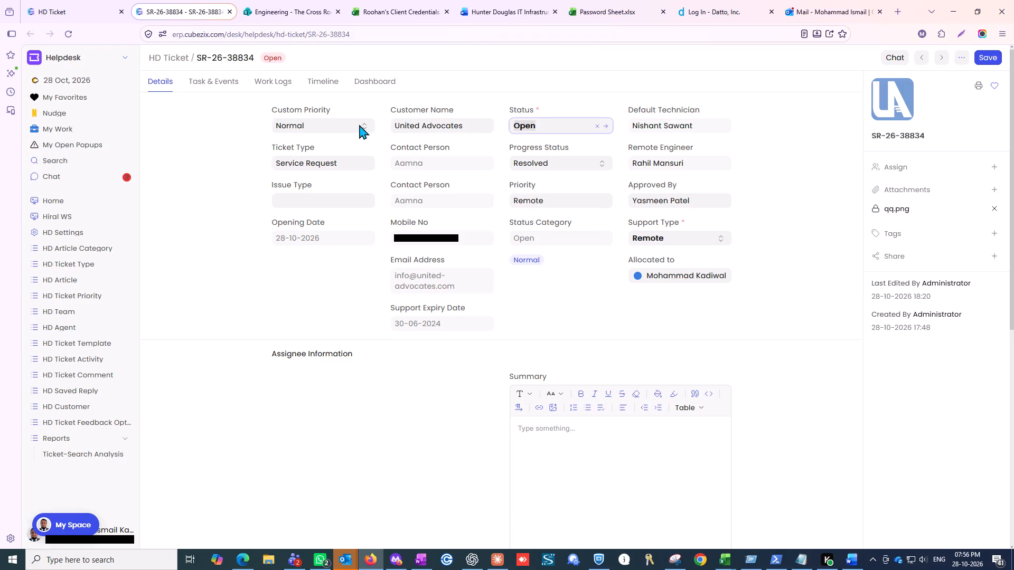
{"action": "type", "text": "re"}
{"action": "key", "text": "s"}
{"action": "left_click", "coordinate": [530, 144]}
{"action": "left_click", "coordinate": [541, 159]}
{"action": "left_click", "coordinate": [543, 174]}
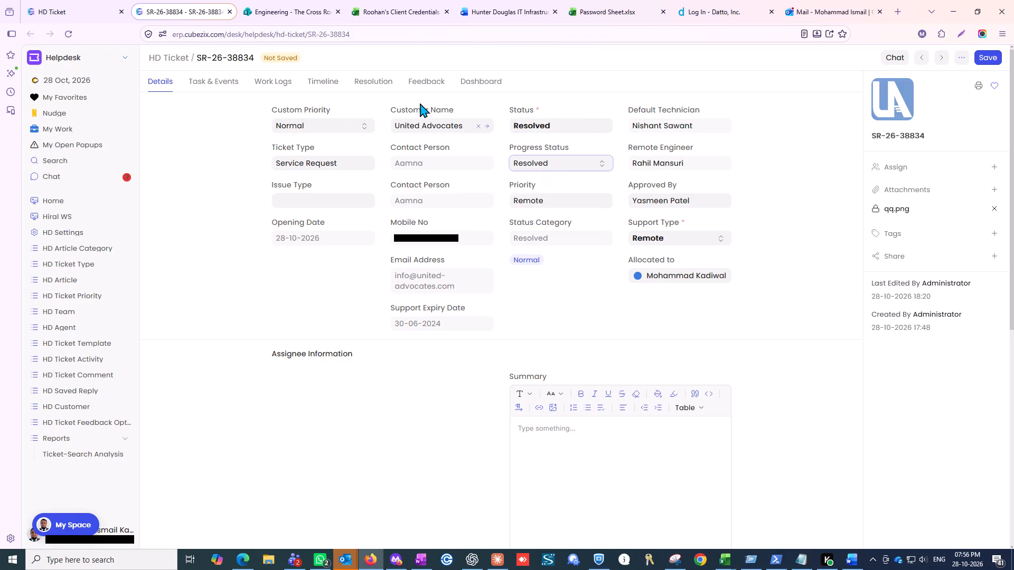
{"action": "left_click", "coordinate": [375, 84]}
{"action": "scroll", "coordinate": [492, 255], "scroll_direction": "up", "scroll_amount": 4}
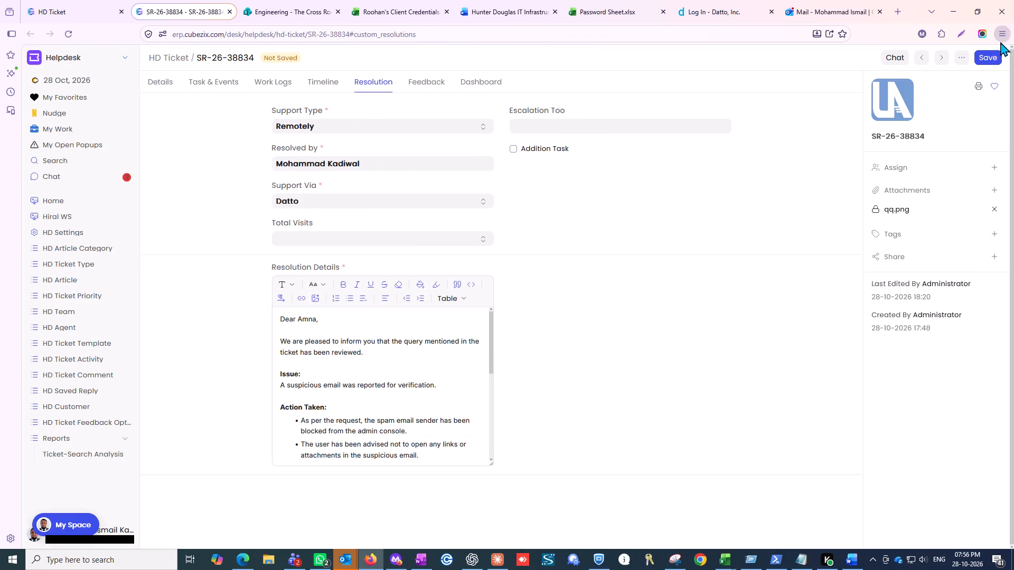
{"action": "left_click", "coordinate": [988, 56]}
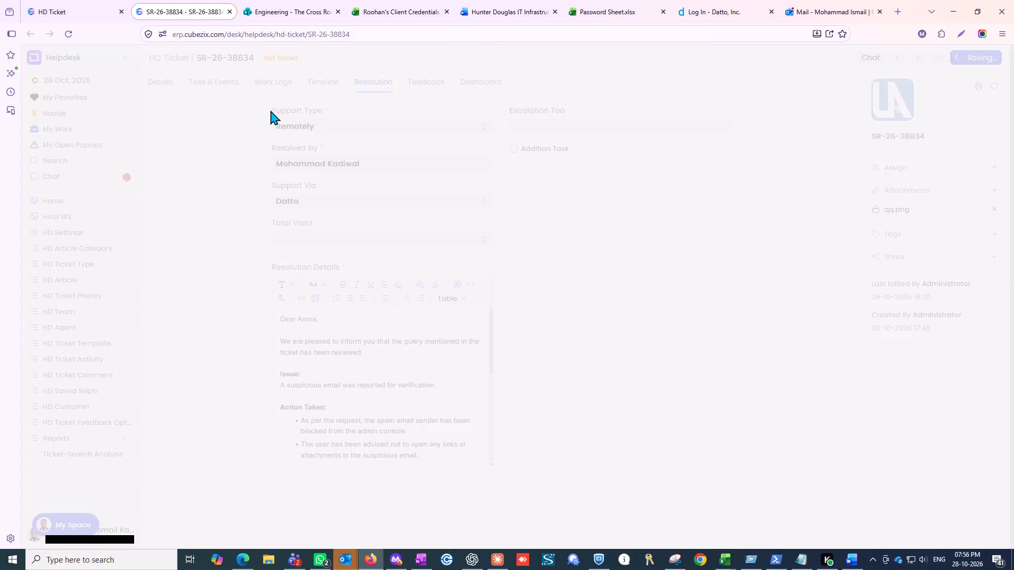
Close ticket SR-26-38834 and return to the HD Ticket list.
{"action": "left_click", "coordinate": [184, 5]}
{"action": "left_click", "coordinate": [228, 9]}
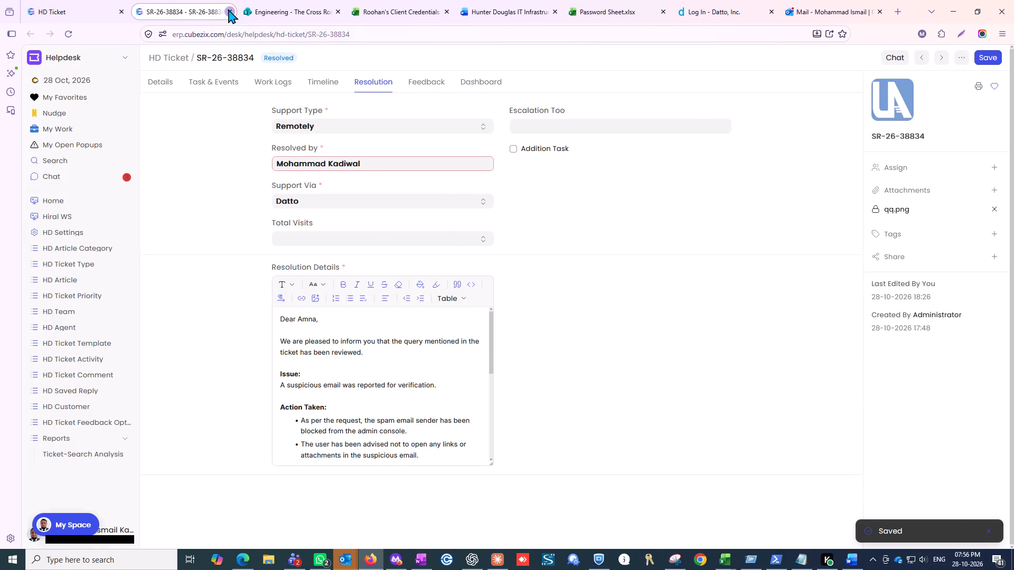
{"action": "left_click", "coordinate": [90, 8]}
{"action": "scroll", "coordinate": [470, 316], "scroll_direction": "up", "scroll_amount": 5}
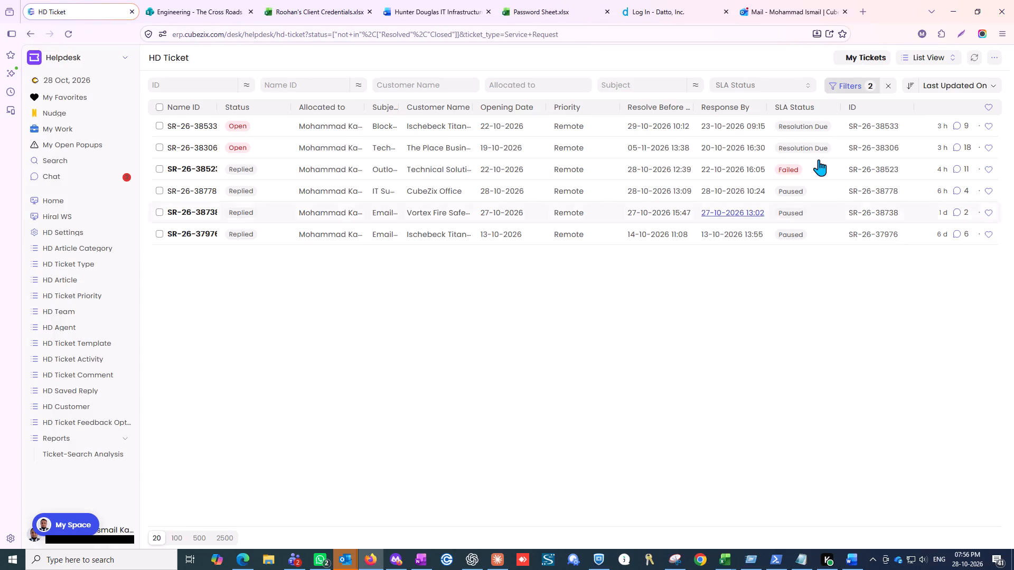
Clear all filters from the HD Ticket list.
{"action": "left_click", "coordinate": [890, 82]}
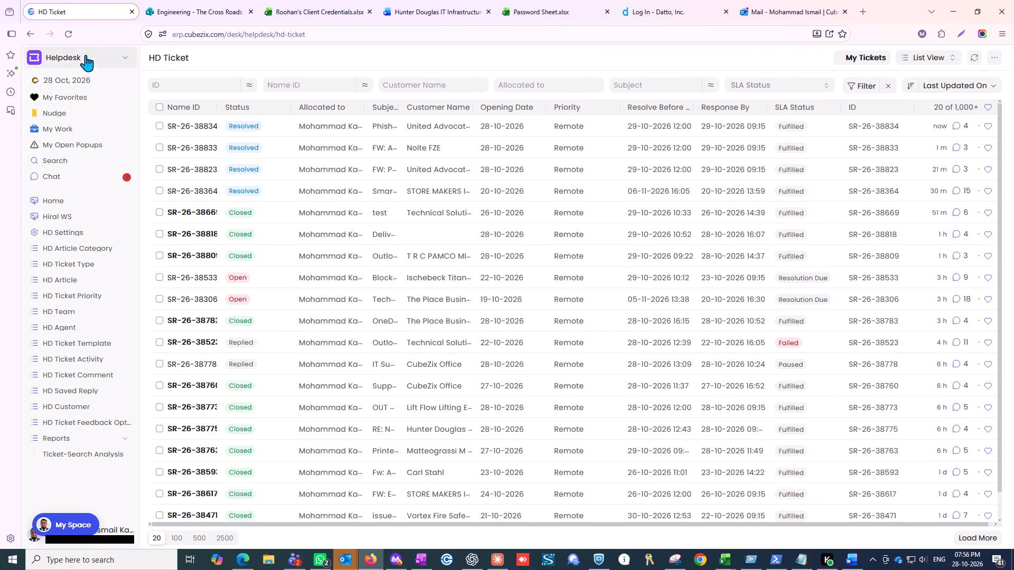
{"action": "scroll", "coordinate": [280, 249], "scroll_direction": "up", "scroll_amount": 10}
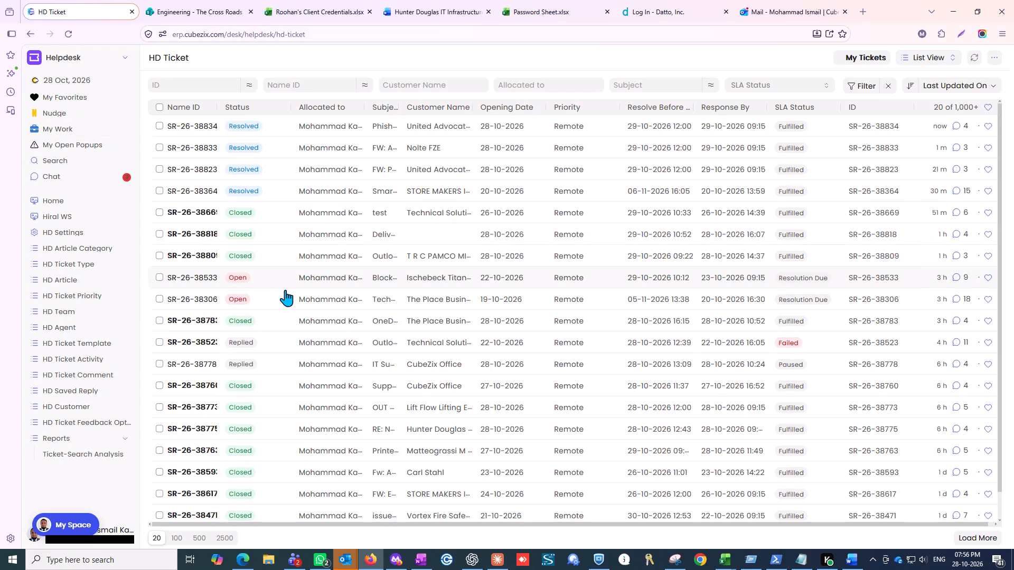
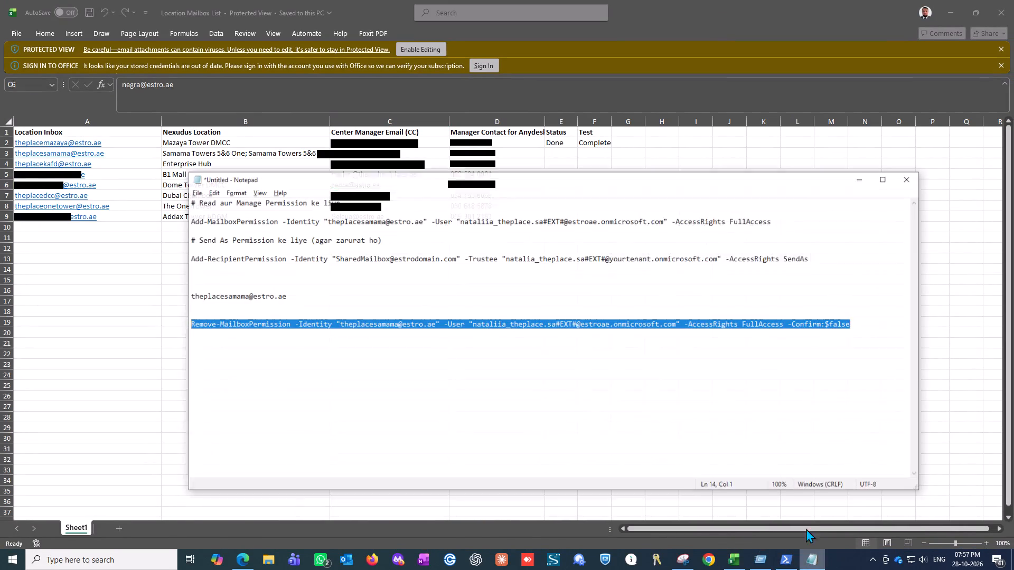
Close the untitled Notepad file containing the mailbox permission commands without saving its changes.
{"action": "left_click", "coordinate": [908, 170]}
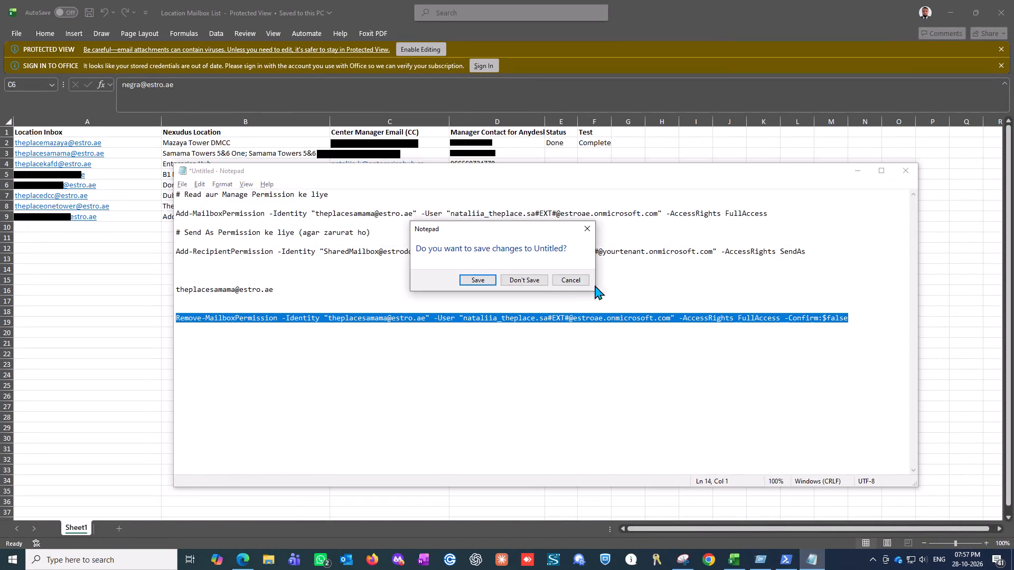
{"action": "left_click", "coordinate": [527, 278]}
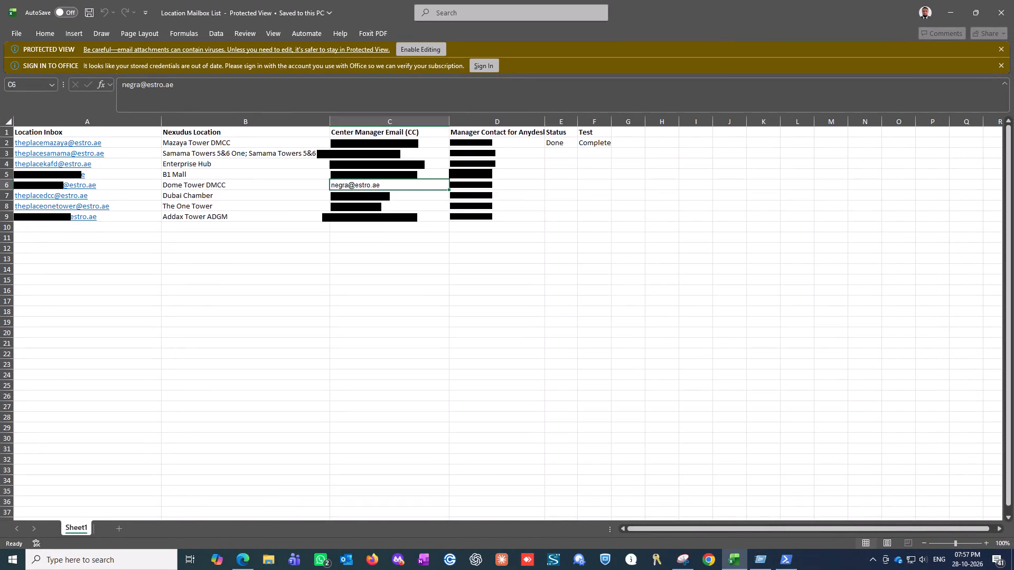
Switch to the Administrator Windows PowerShell window containing the mailbox permission commands.
{"action": "left_click", "coordinate": [786, 558]}
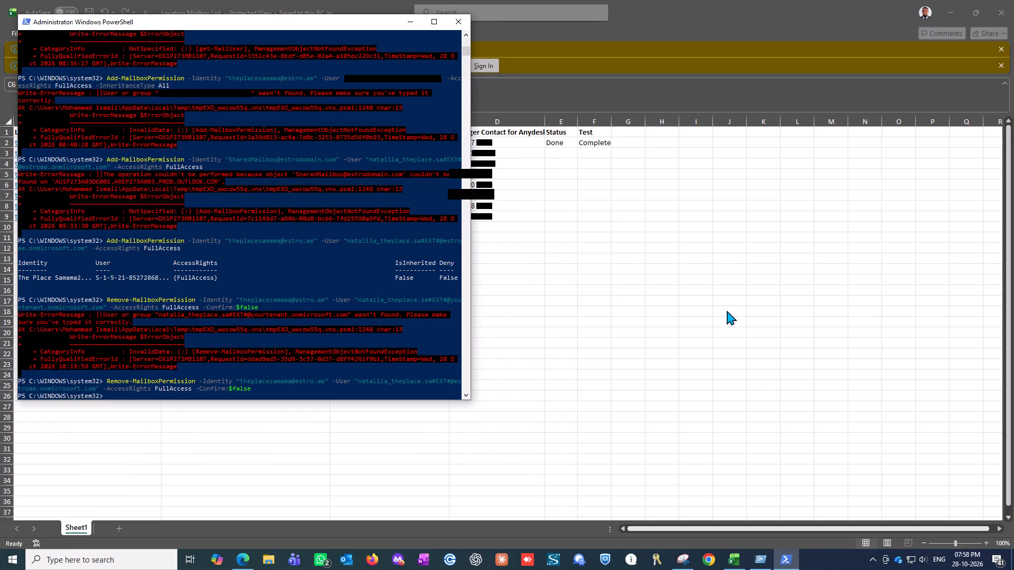
{"action": "left_click", "coordinate": [1005, 21]}
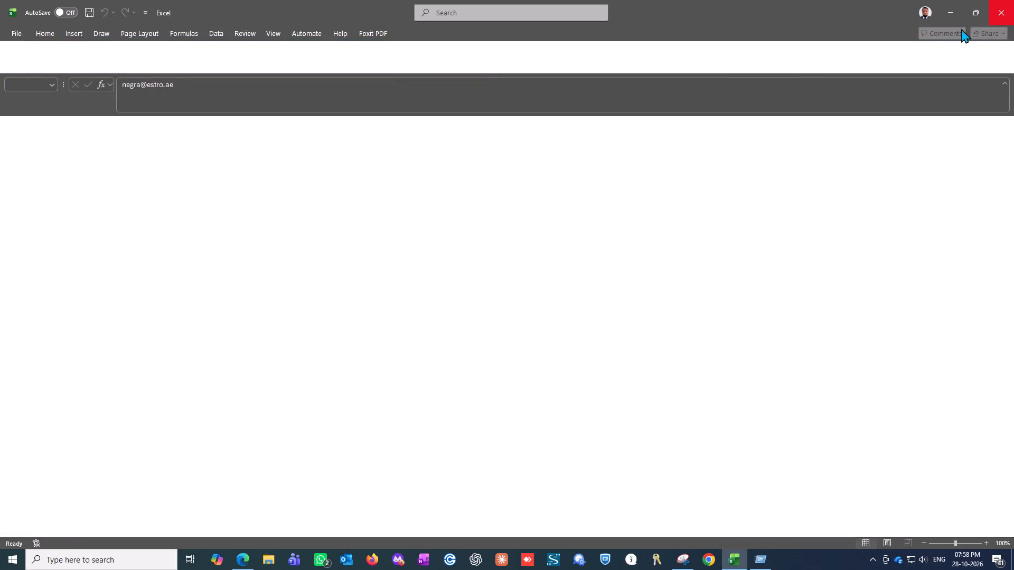
{"action": "left_click", "coordinate": [678, 554]}
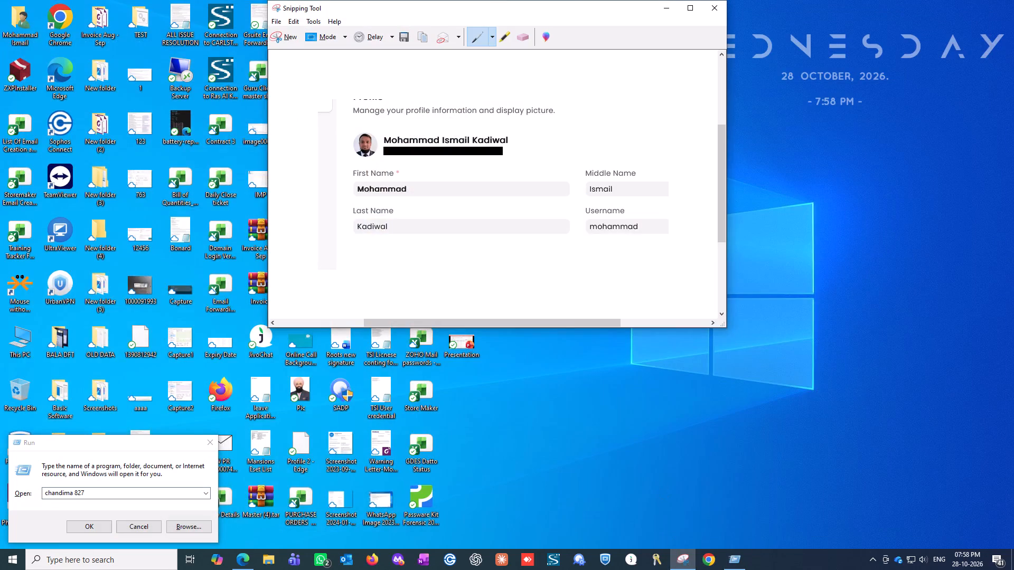
{"action": "left_click", "coordinate": [720, 4]}
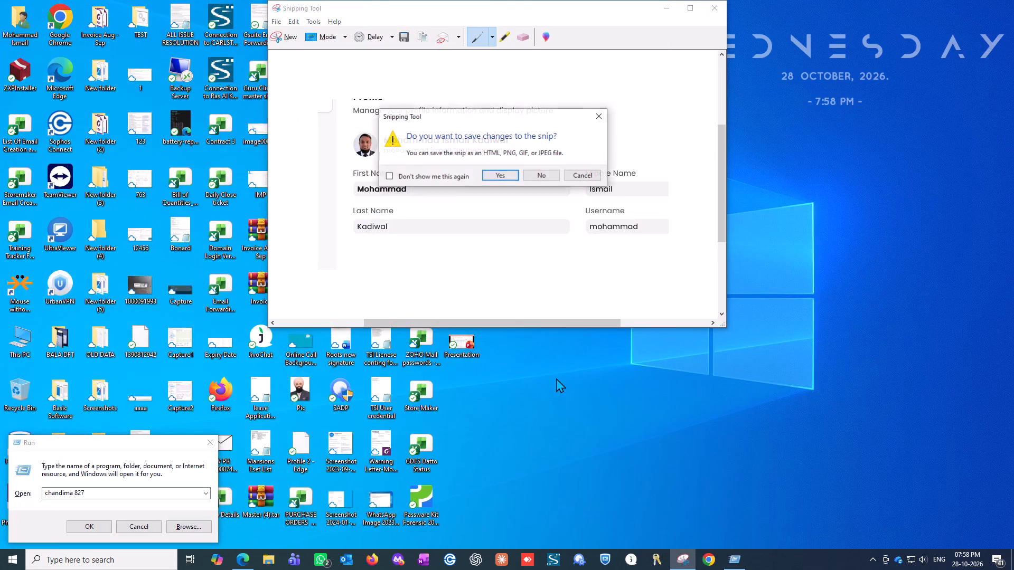
{"action": "left_click", "coordinate": [541, 176]}
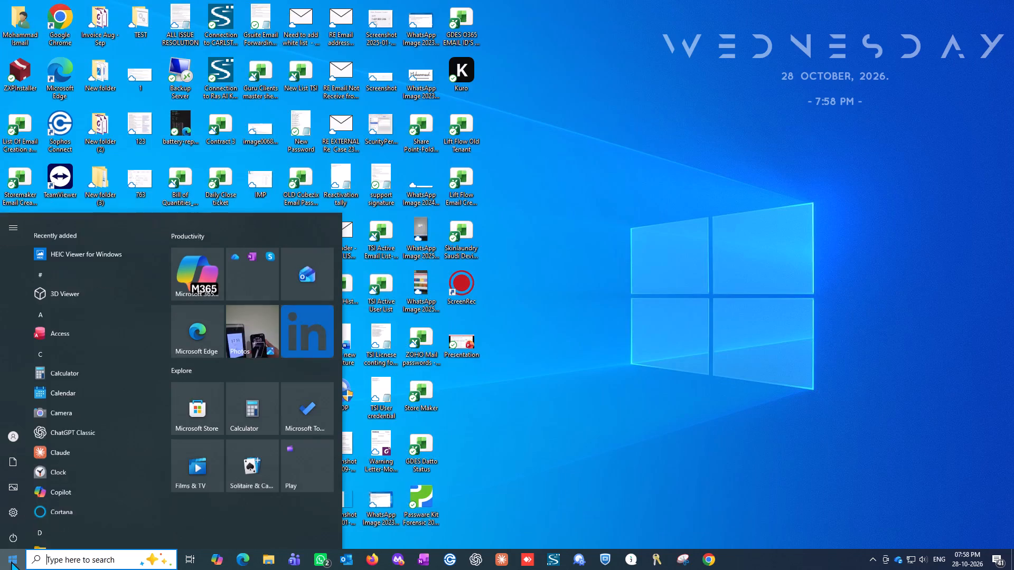
{"action": "left_click", "coordinate": [6, 533]}
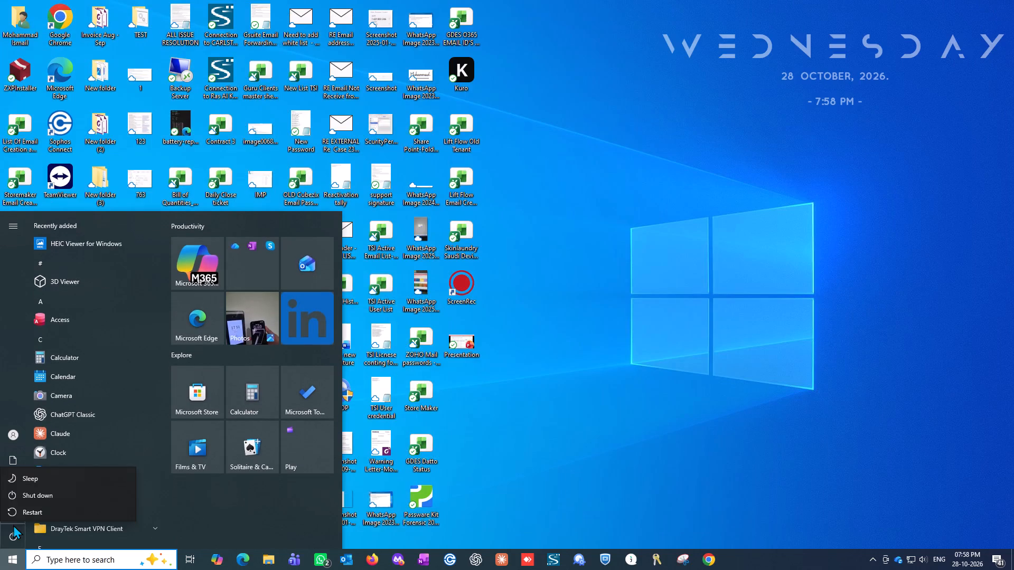
{"action": "left_click", "coordinate": [33, 495]}
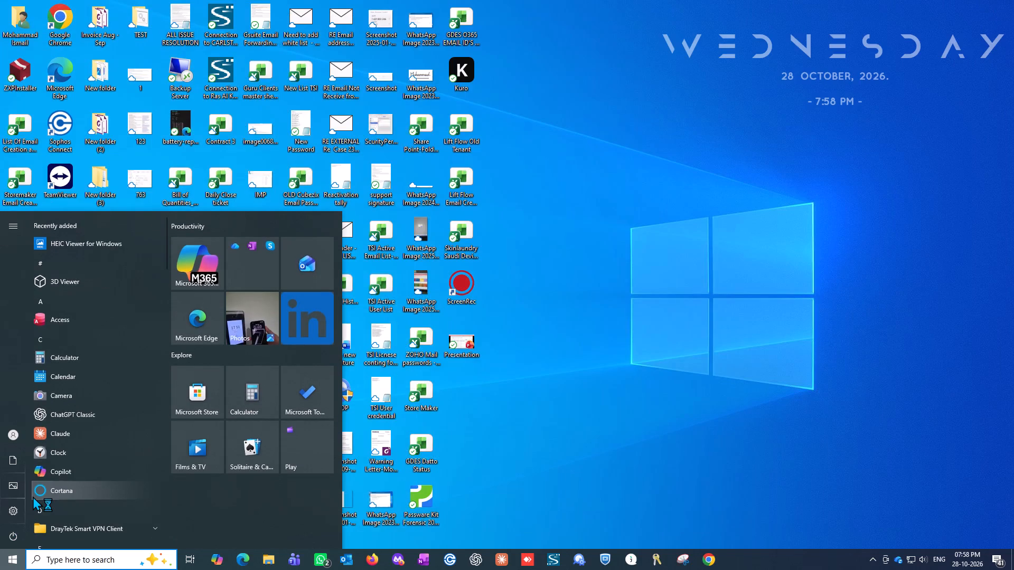